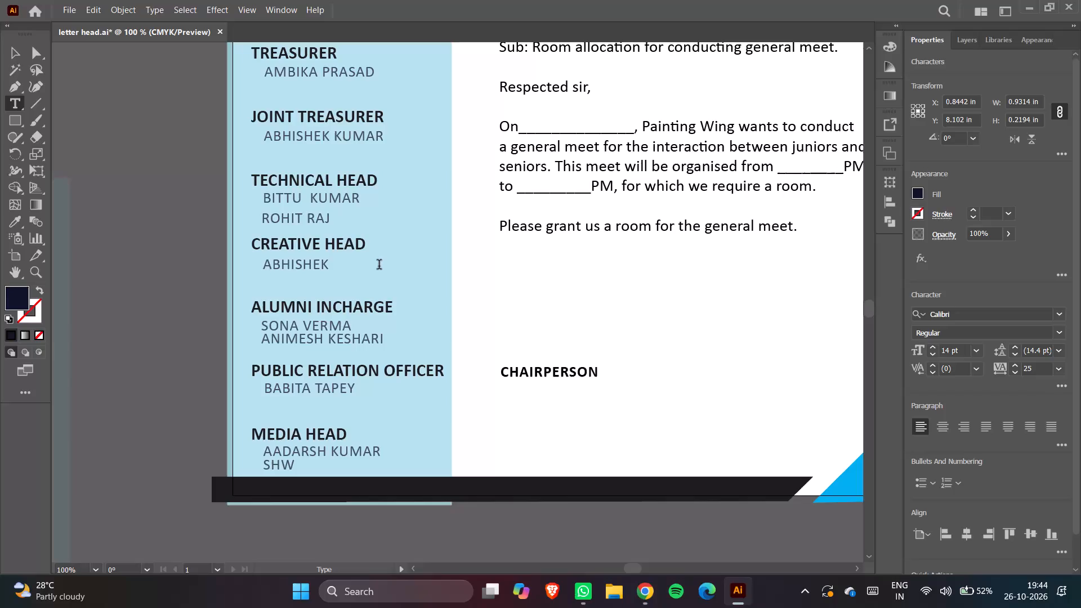
Replace the name under CREATIVE HEAD with the new creative head's full name in capitals.
{"action": "key", "text": "BackSpace"}
{"action": "key", "text": "BackSpace"}
{"action": "key", "text": "BackSpace"}
{"action": "key", "text": "BackSpace"}
{"action": "key", "text": "BackSpace"}
{"action": "key", "text": "BackSpace"}
{"action": "key", "text": "BackSpace"}
{"action": "key", "text": "BackSpace"}
{"action": "key", "text": "BackSpace"}
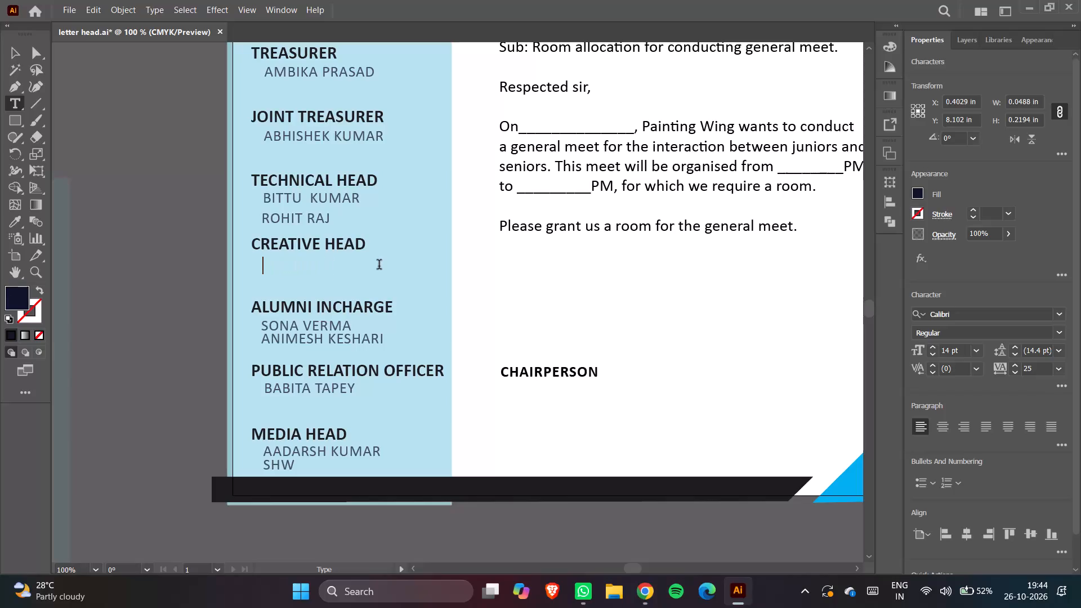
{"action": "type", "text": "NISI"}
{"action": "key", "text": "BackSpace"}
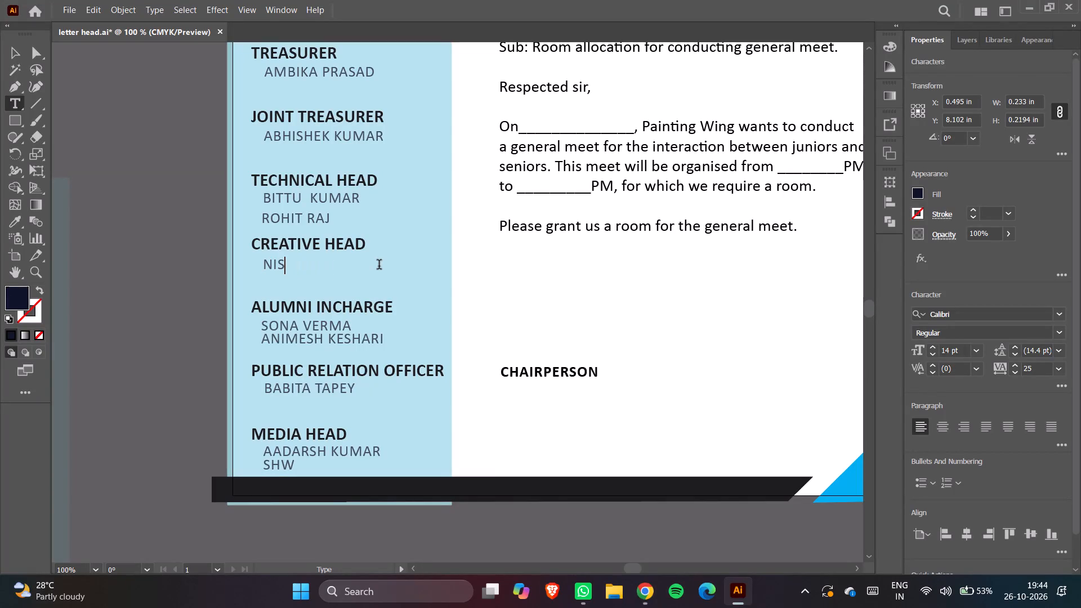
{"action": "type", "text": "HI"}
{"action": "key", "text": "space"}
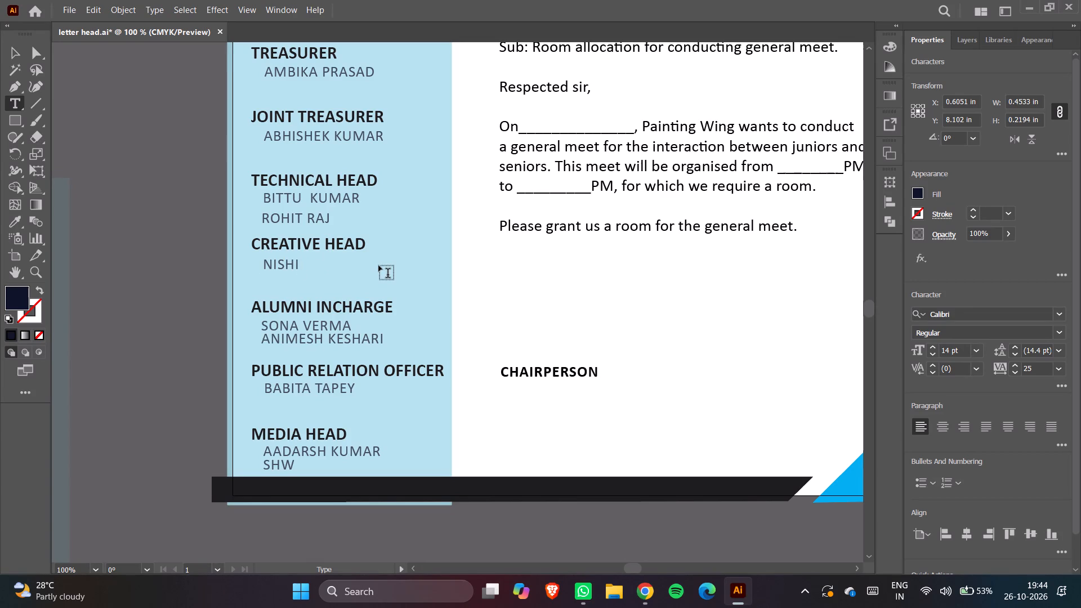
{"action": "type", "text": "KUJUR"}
Move the second name under TECHNICAL HEAD up beneath the first, left edges aligned, to about X 0.84 in, Y 7.47 in.
{"action": "left_click", "coordinate": [266, 222]}
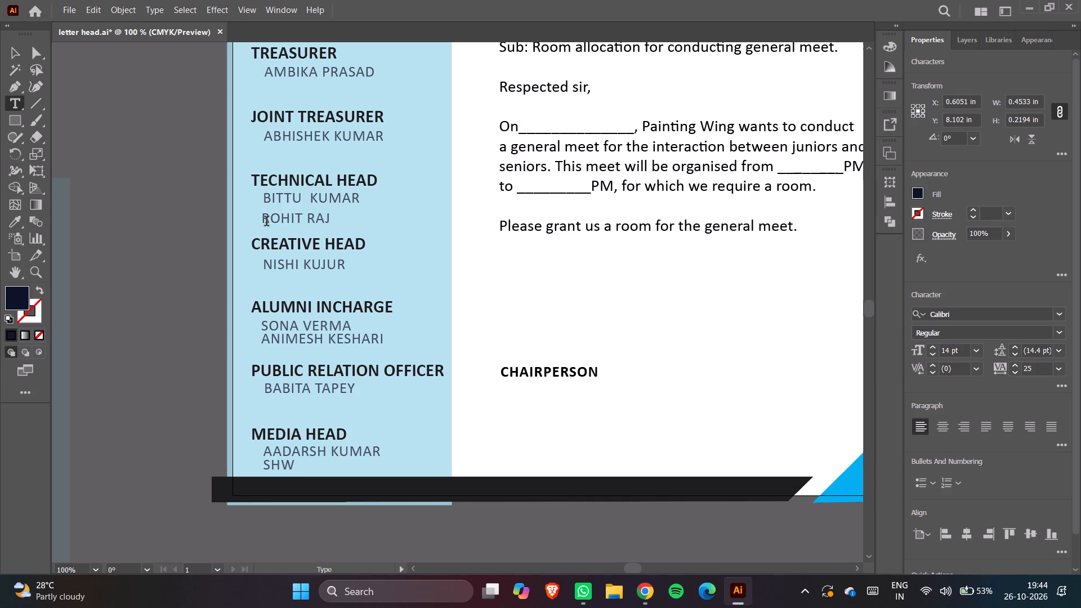
{"action": "left_click", "coordinate": [266, 222]}
{"action": "left_click", "coordinate": [20, 57]}
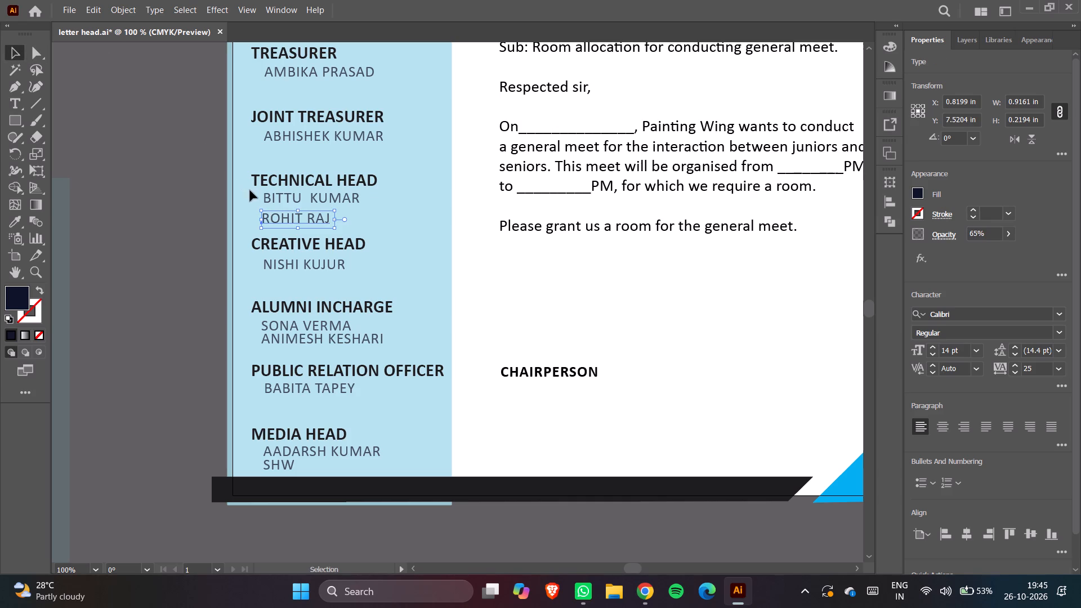
{"action": "left_click", "coordinate": [270, 212]}
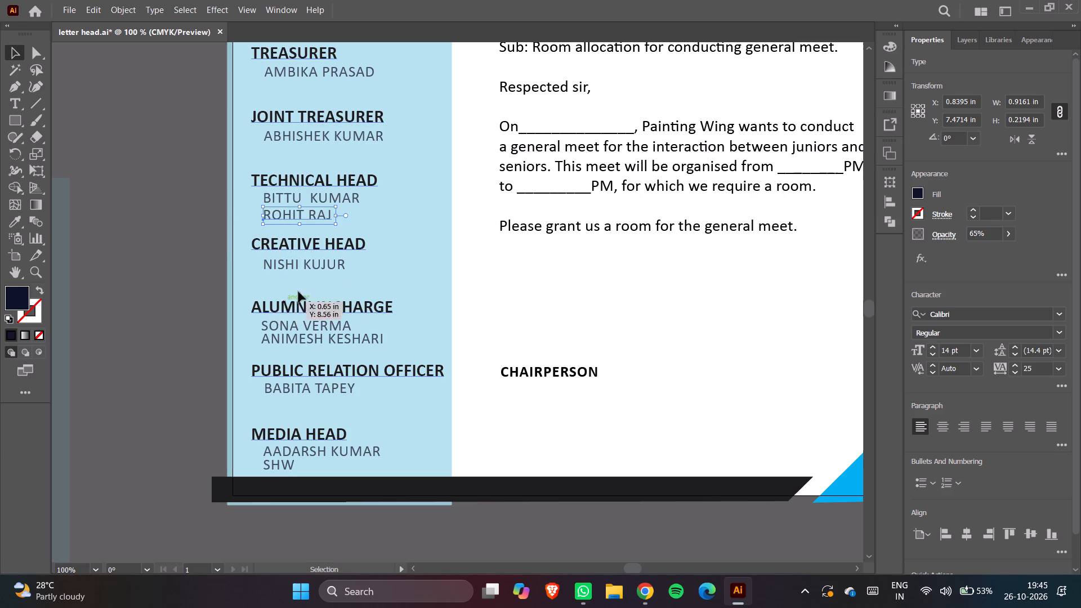
{"action": "left_click", "coordinate": [439, 244]}
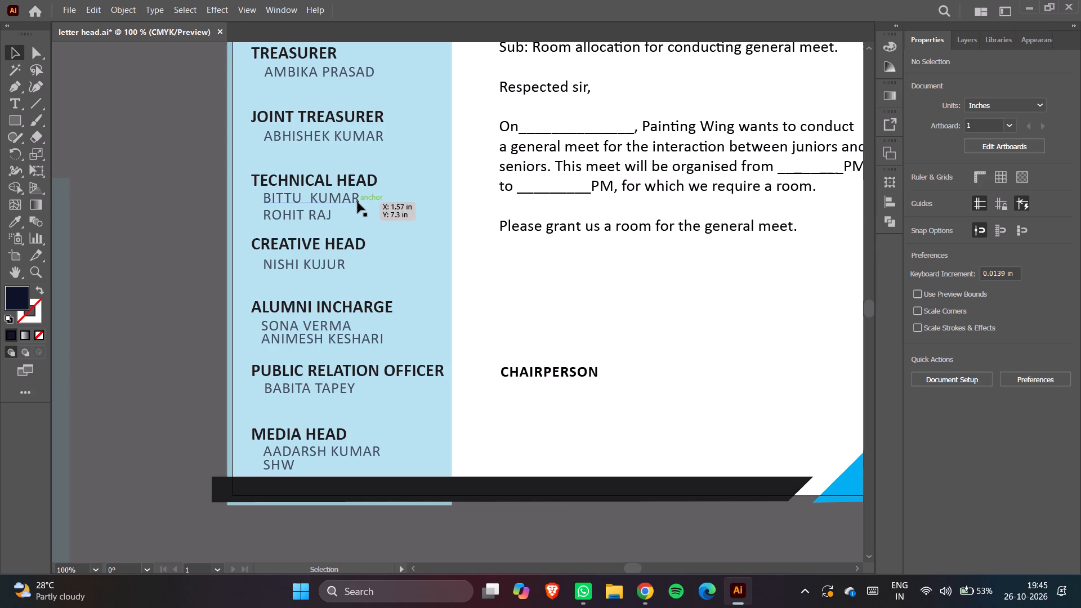
Shift the chairperson's name in the header very slightly left, to X 6.7278 in.
{"action": "scroll", "coordinate": [358, 202], "scroll_direction": "up", "scroll_amount": 1}
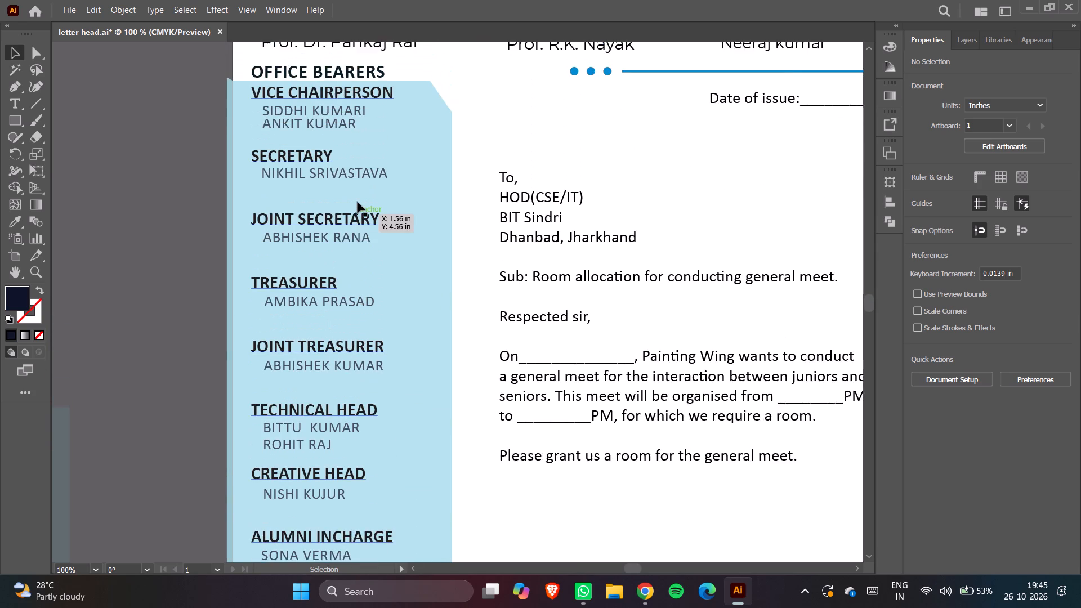
{"action": "scroll", "coordinate": [358, 202], "scroll_direction": "up", "scroll_amount": 1}
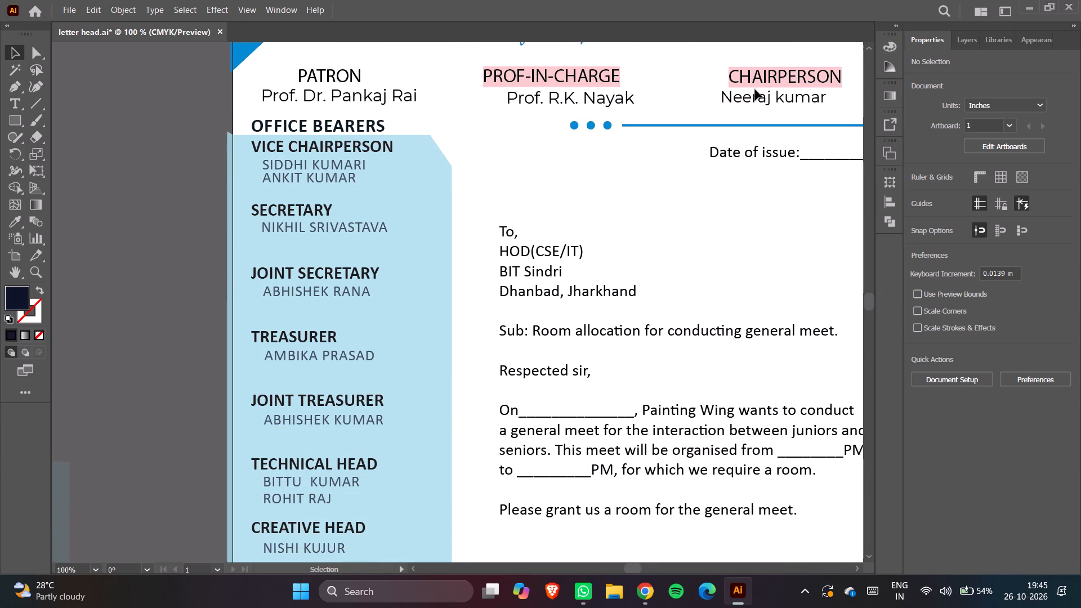
{"action": "left_click", "coordinate": [752, 93]}
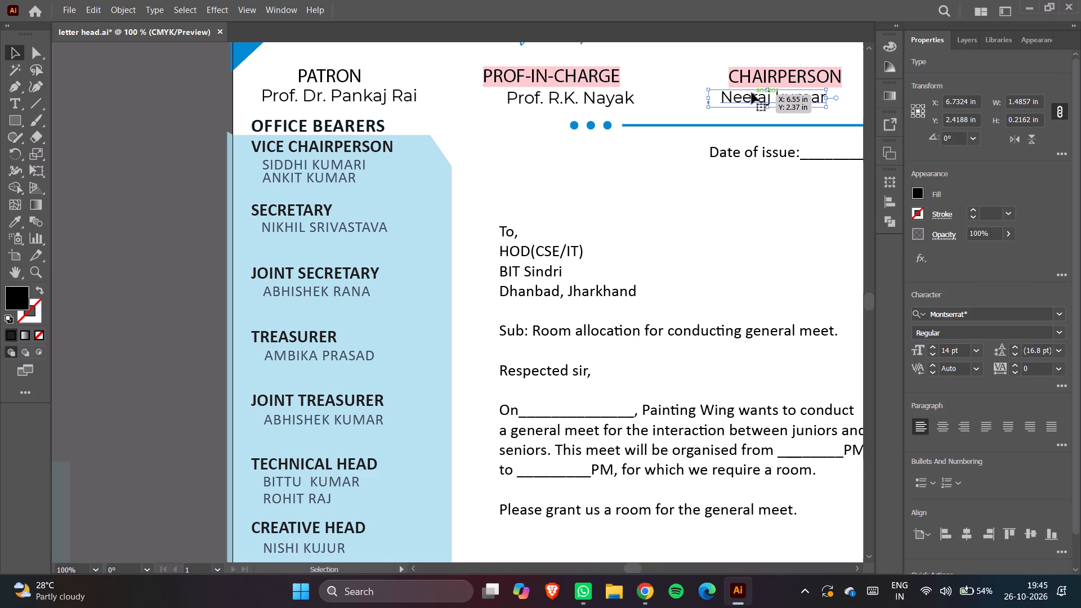
{"action": "left_click", "coordinate": [752, 93]}
Align the left edges of the names under ALUMNI INCHARGE, PUBLIC RELATION OFFICER, JOINT TREASURER, TREASURER and MEDIA HEAD.
{"action": "left_click", "coordinate": [318, 178]}
{"action": "left_click", "coordinate": [301, 233]}
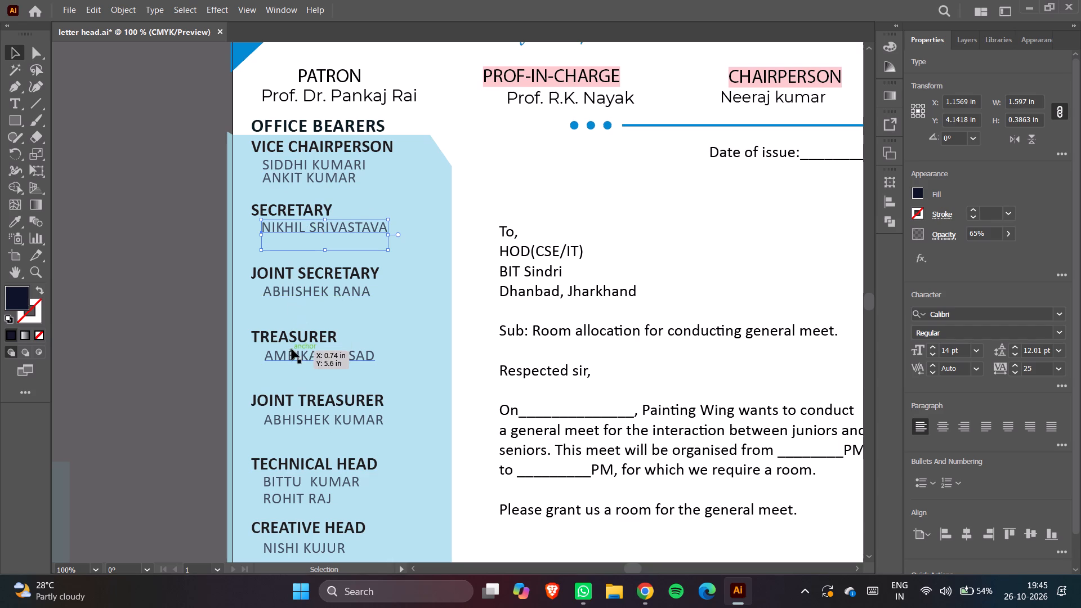
{"action": "scroll", "coordinate": [292, 349], "scroll_direction": "down", "scroll_amount": 1}
{"action": "scroll", "coordinate": [292, 349], "scroll_direction": "up", "scroll_amount": 1}
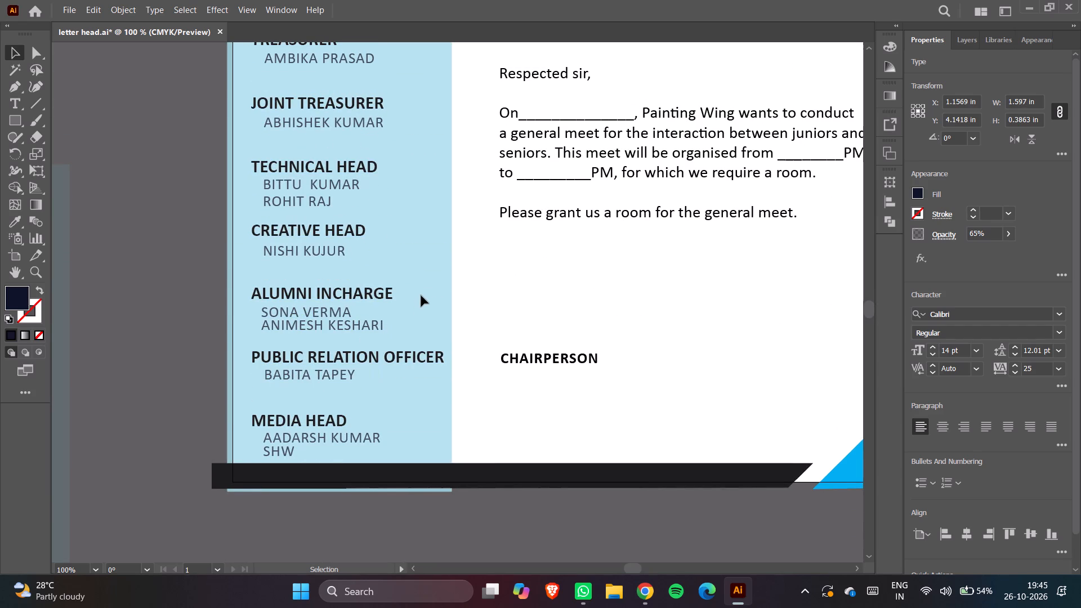
{"action": "left_click", "coordinate": [276, 313]}
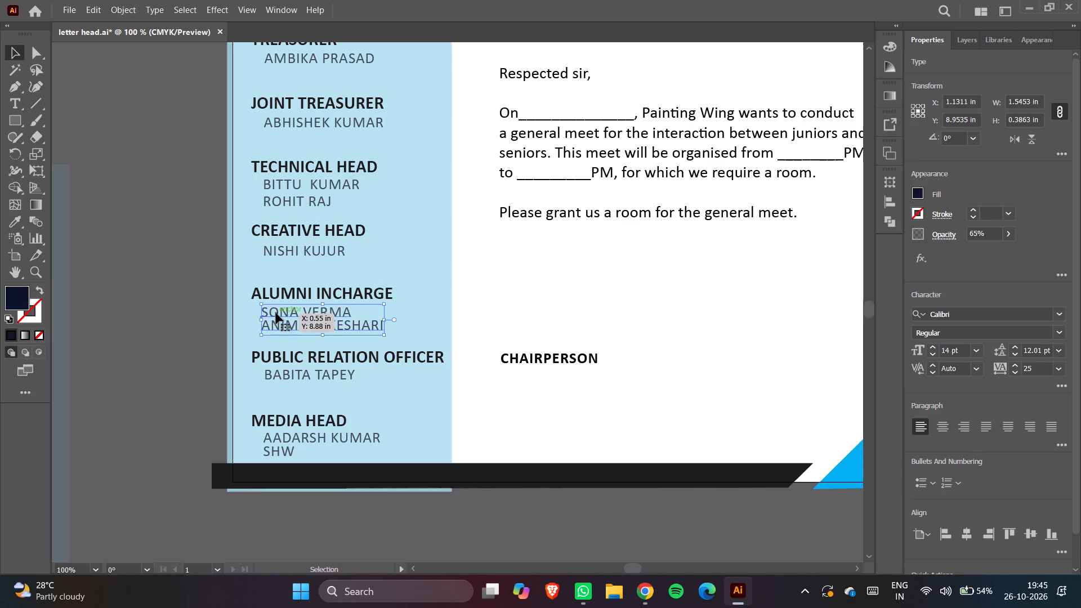
{"action": "left_click", "coordinate": [276, 313]}
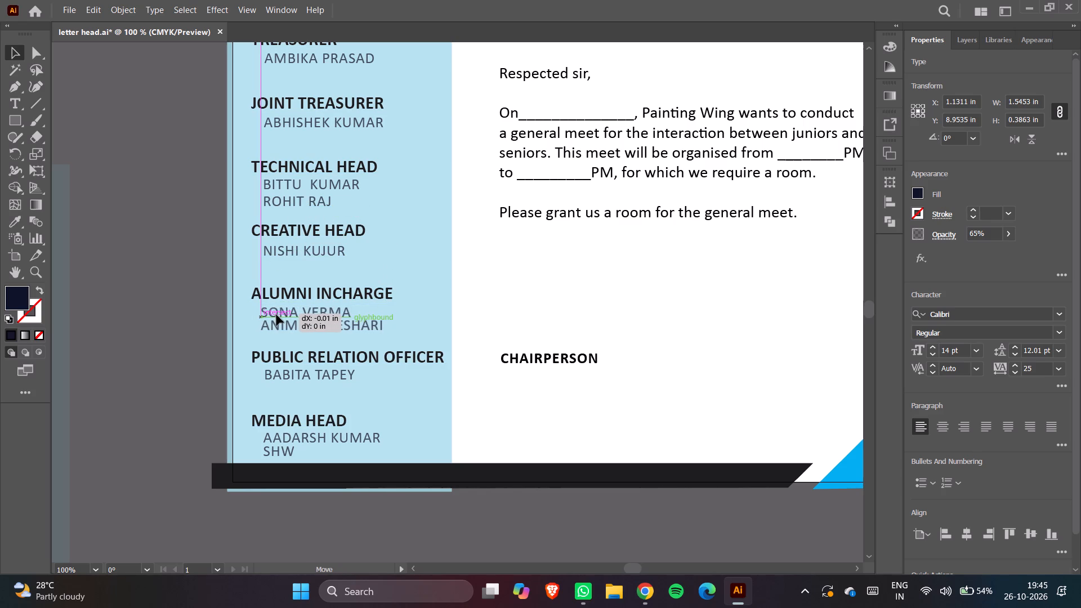
{"action": "left_click", "coordinate": [269, 369]}
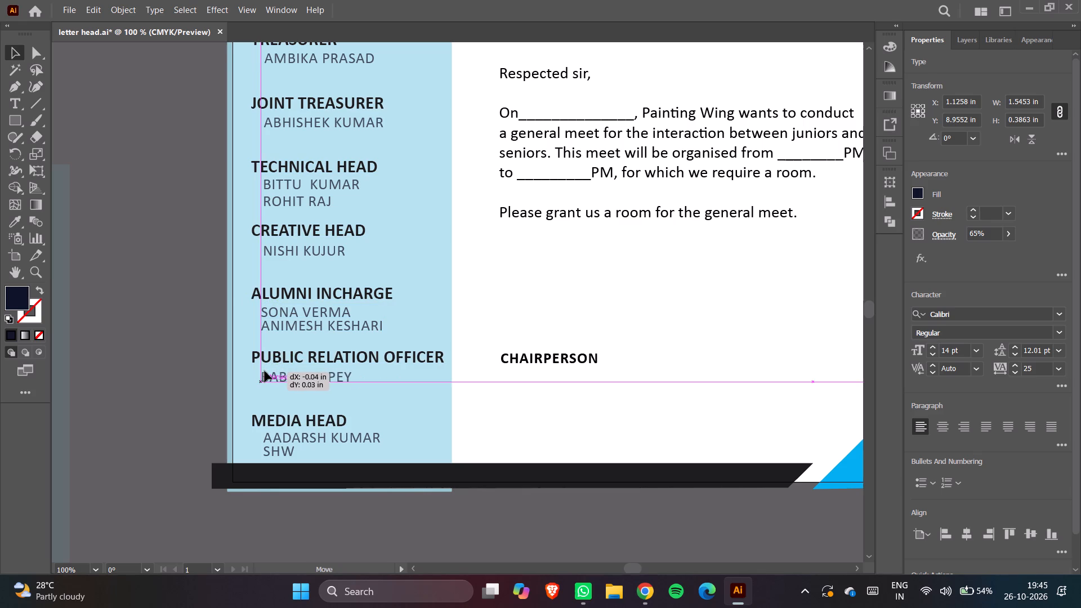
{"action": "left_click", "coordinate": [277, 124]}
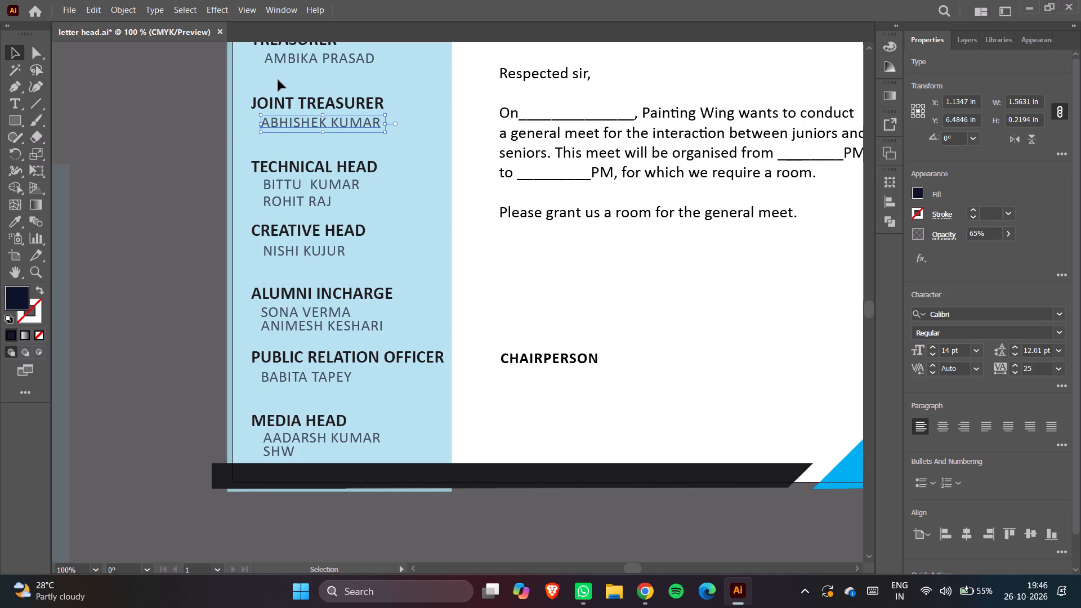
{"action": "left_click", "coordinate": [278, 57]}
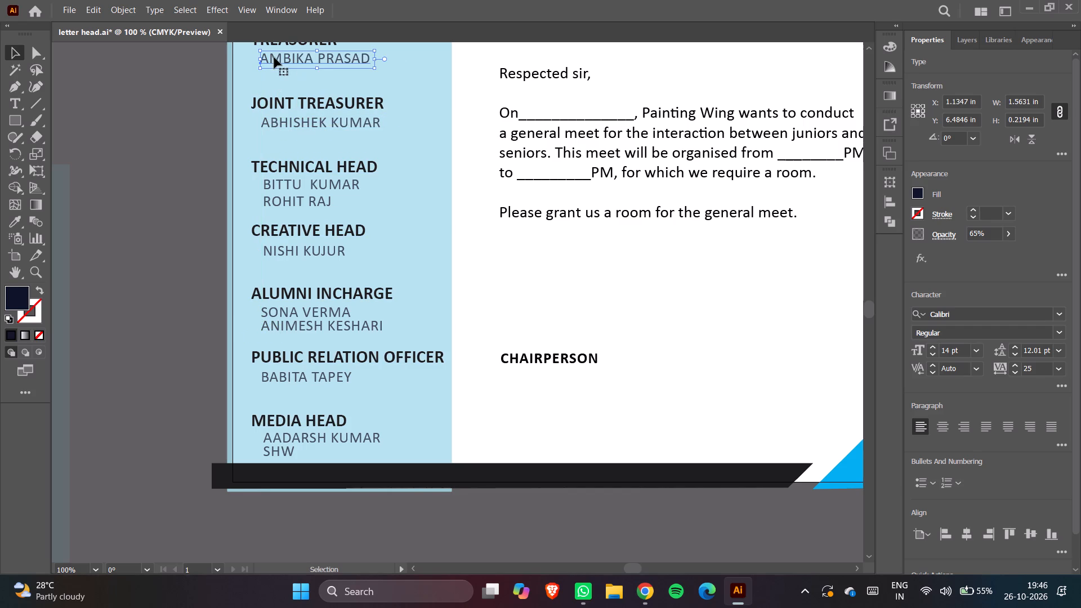
{"action": "left_click", "coordinate": [283, 433]}
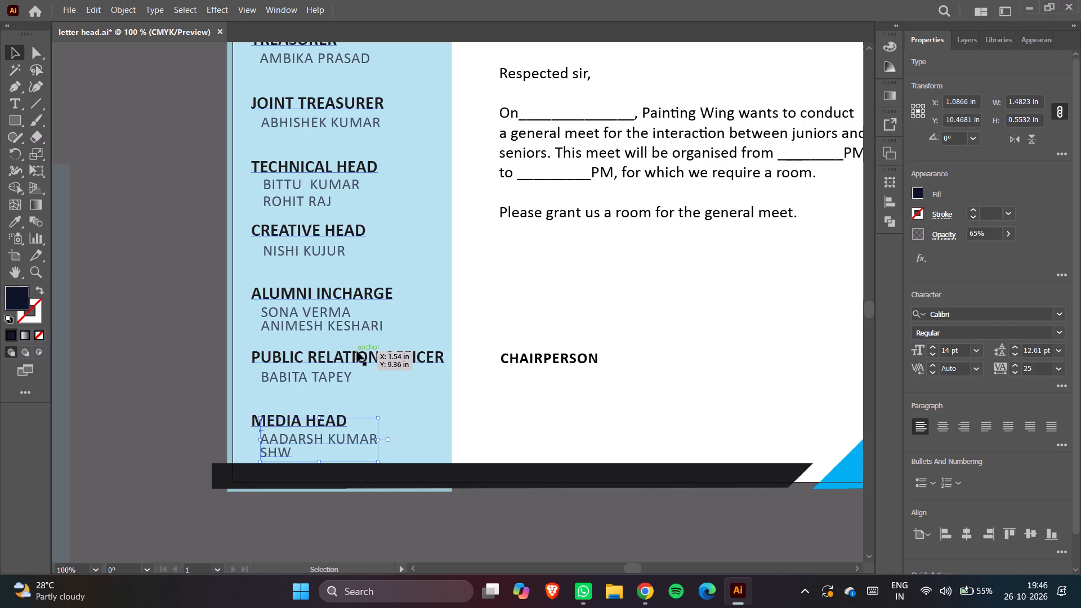
{"action": "left_click", "coordinate": [430, 290]}
Examine the office bearers list and the letterhead's header for name placement and overall layout.
{"action": "scroll", "coordinate": [428, 258], "scroll_direction": "up", "scroll_amount": 1}
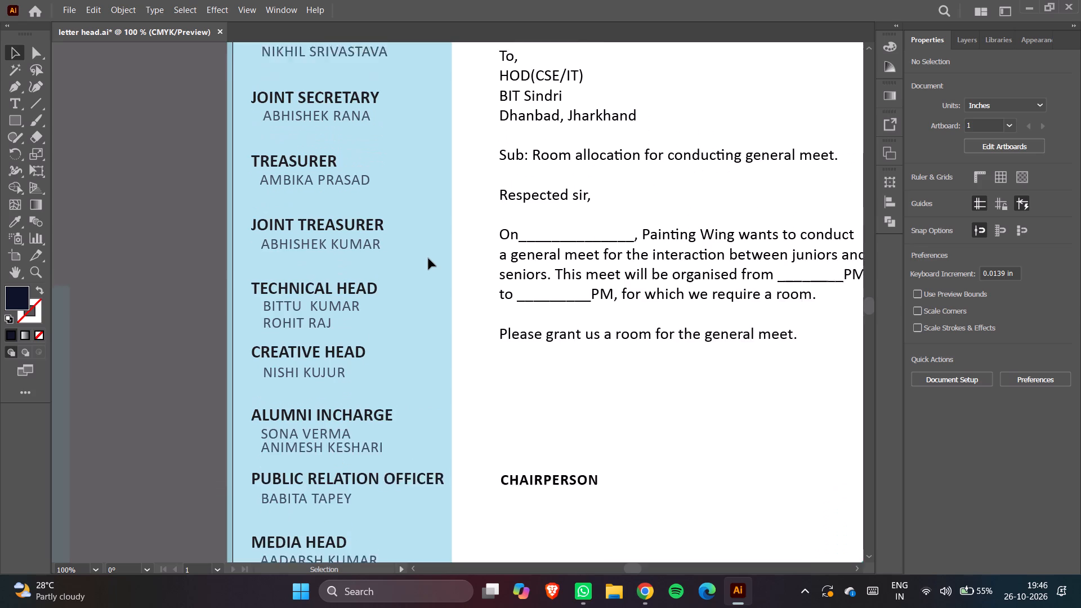
{"action": "scroll", "coordinate": [428, 258], "scroll_direction": "up", "scroll_amount": 1}
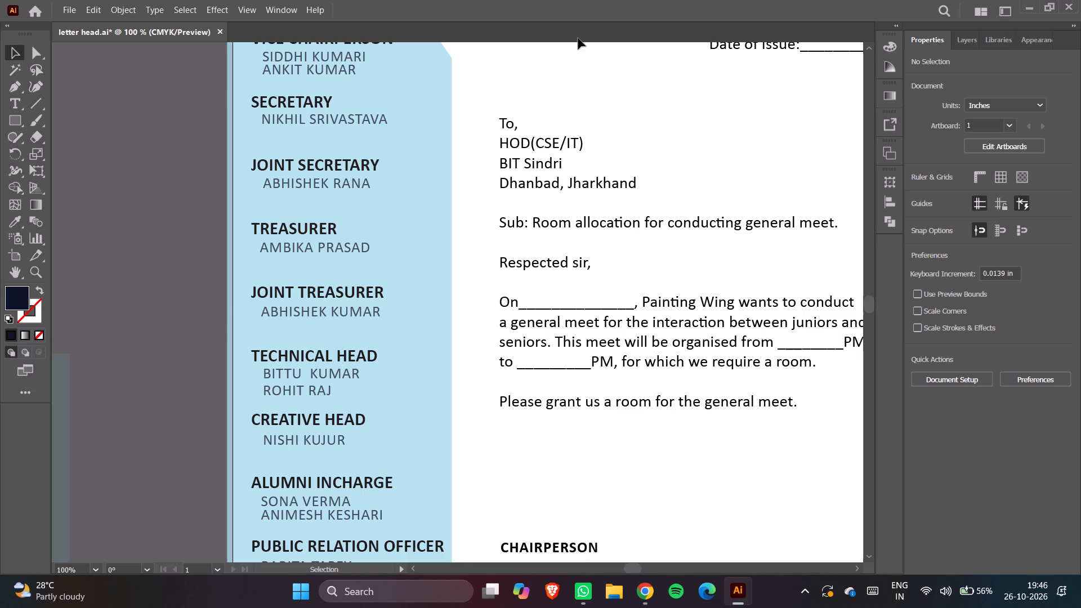
{"action": "scroll", "coordinate": [425, 147], "scroll_direction": "up", "scroll_amount": 2}
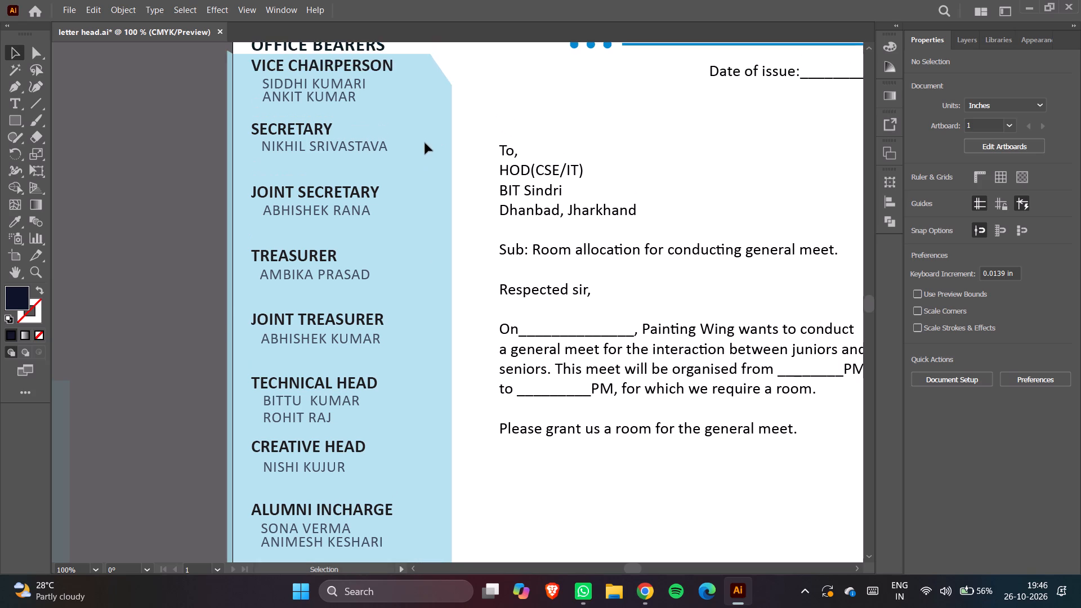
{"action": "scroll", "coordinate": [425, 143], "scroll_direction": "up", "scroll_amount": 10}
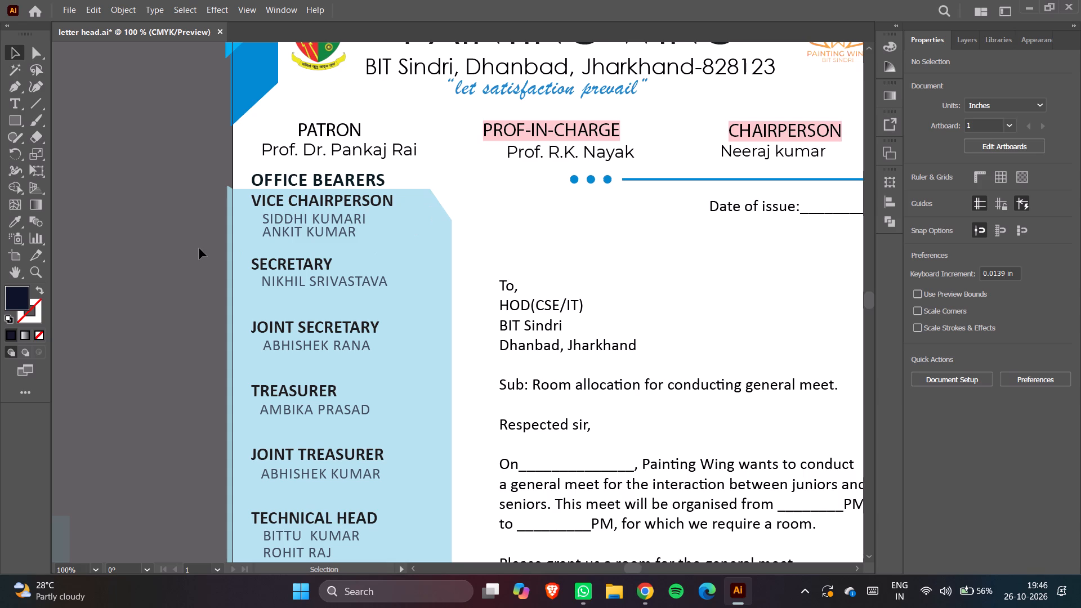
{"action": "key", "text": "ctrl+minus"}
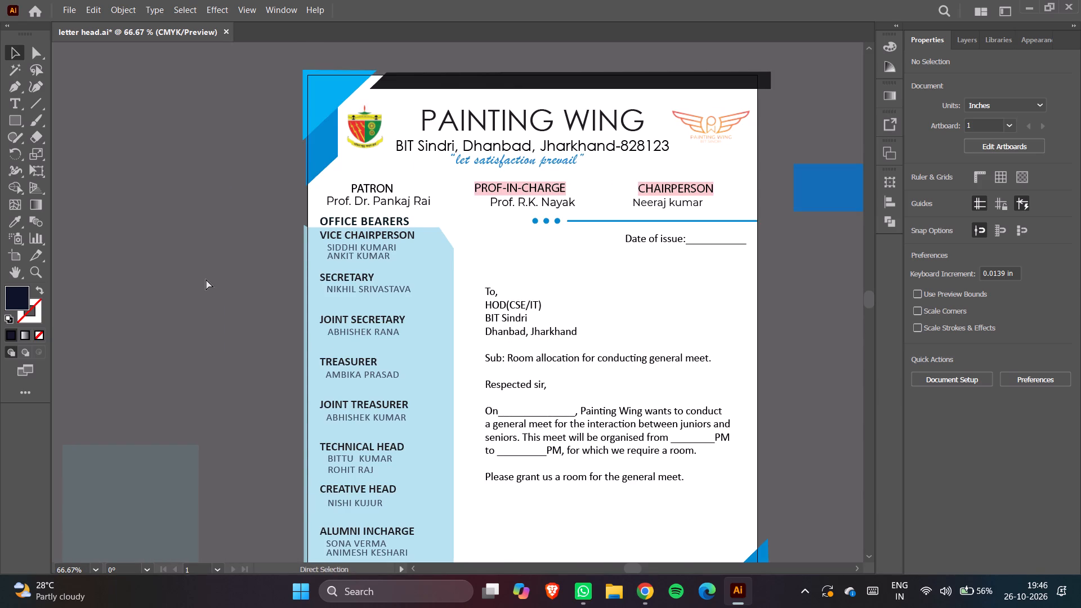
{"action": "key", "text": "ctrl+plus"}
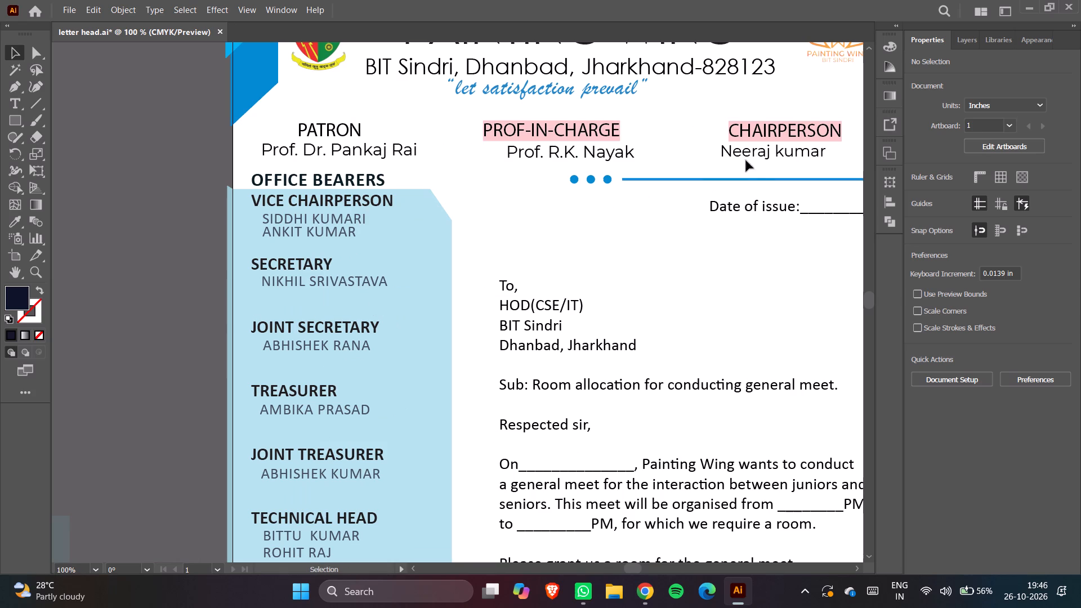
Nudge the professor's name left beneath the PROF-IN-CHARGE heading, to about X 4.17 in.
{"action": "scroll", "coordinate": [769, 186], "scroll_direction": "left", "scroll_amount": 1}
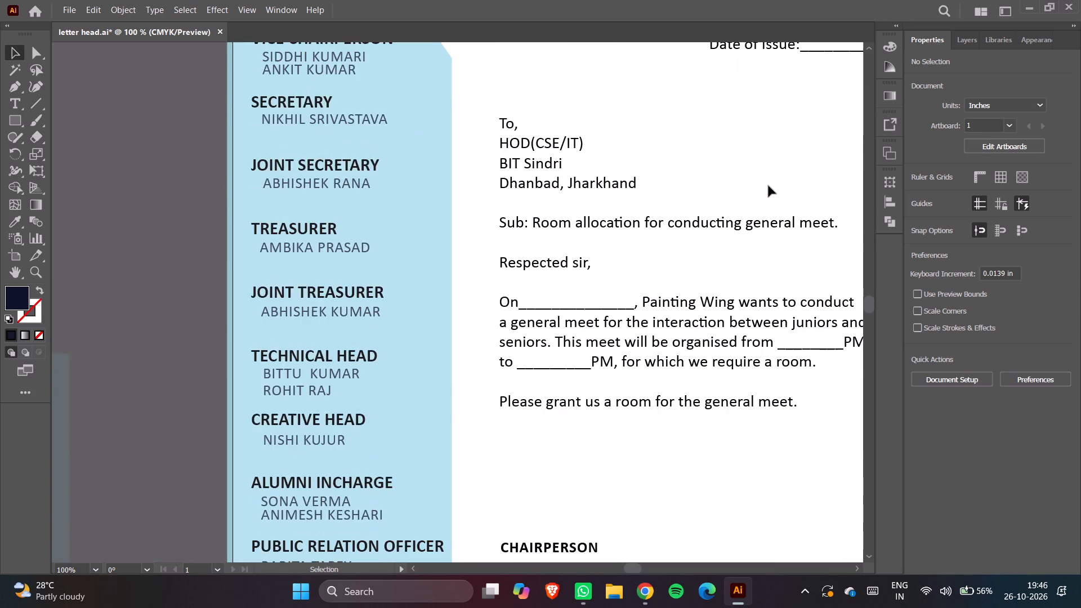
{"action": "scroll", "coordinate": [769, 186], "scroll_direction": "up", "scroll_amount": 1}
{"action": "scroll", "coordinate": [769, 186], "scroll_direction": "left", "scroll_amount": 1}
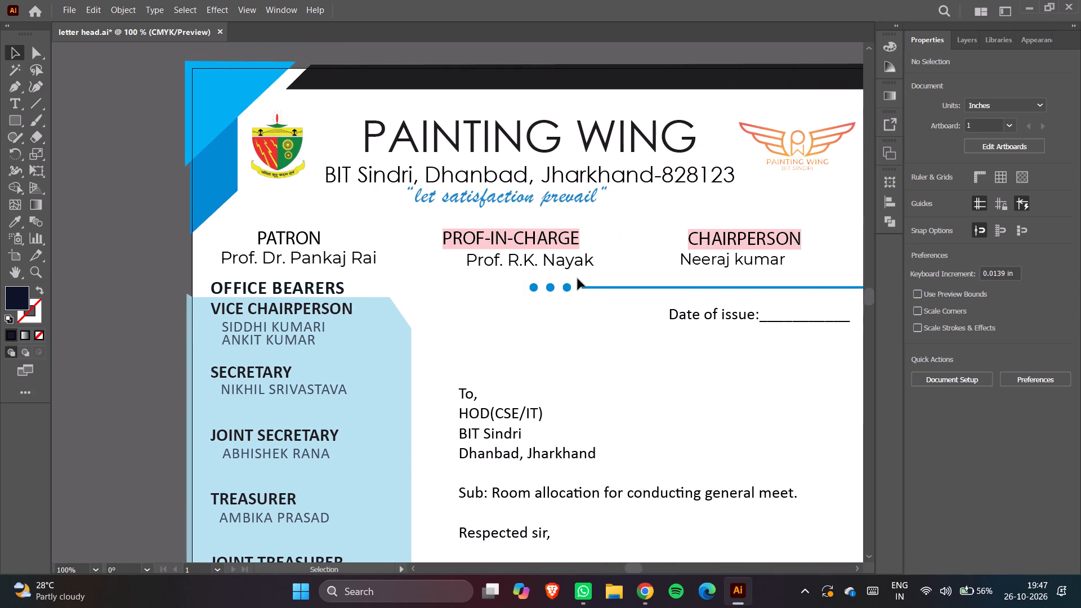
{"action": "left_click", "coordinate": [570, 267]}
{"action": "key", "text": "Left"}
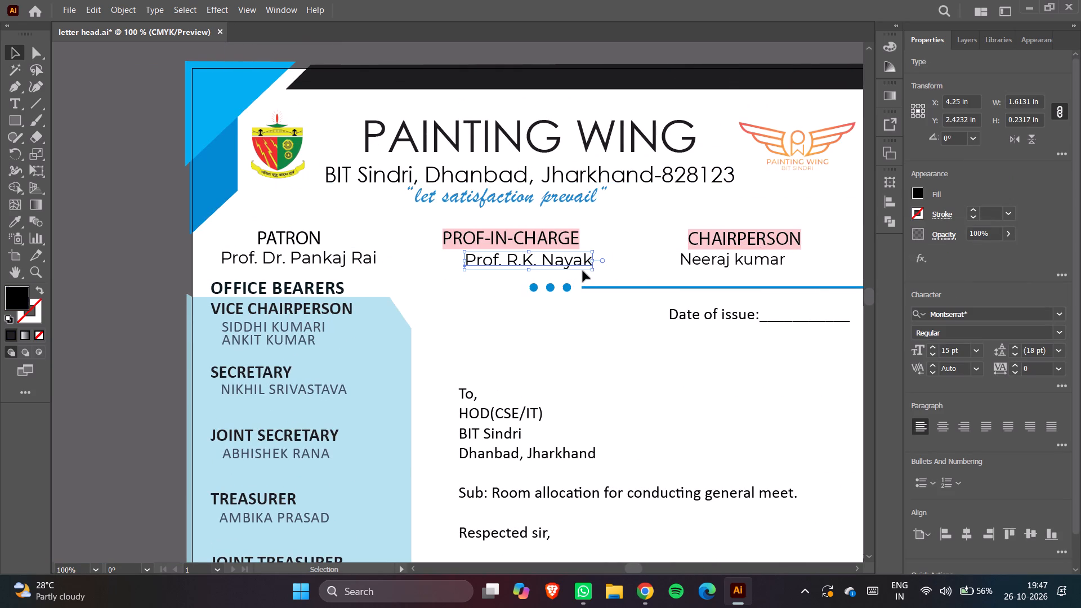
{"action": "key", "text": "Left"}
{"action": "key", "text": "Left"}
{"action": "key", "text": "Left"}
{"action": "key", "text": "Left"}
{"action": "key", "text": "Left"}
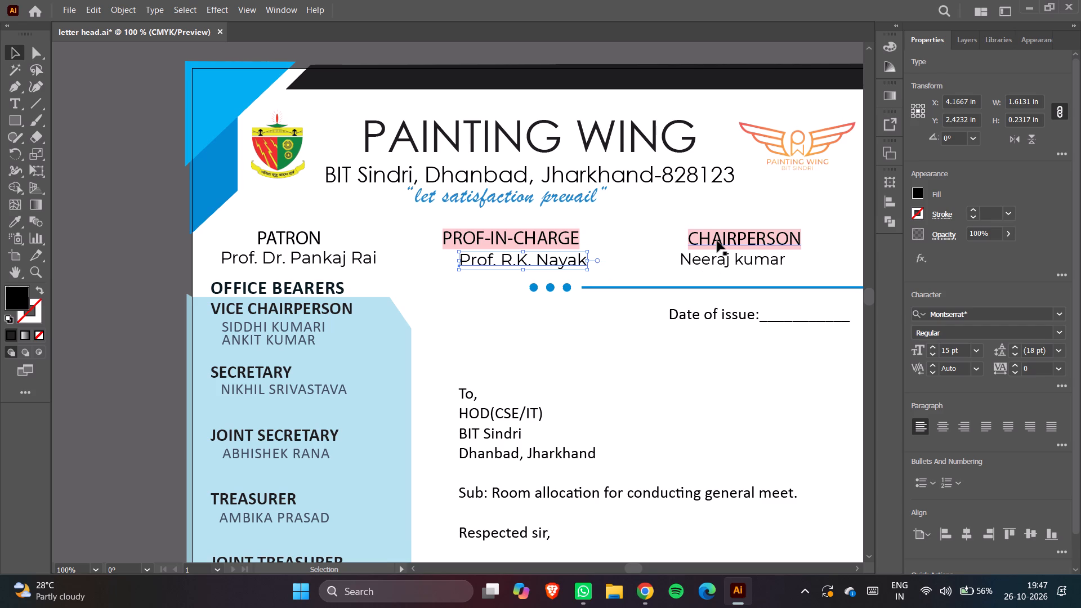
Check the CHAIRPERSON heading's font, then switch to Chrome and search the web for "montserrat semibold font download".
{"action": "left_click", "coordinate": [717, 241]}
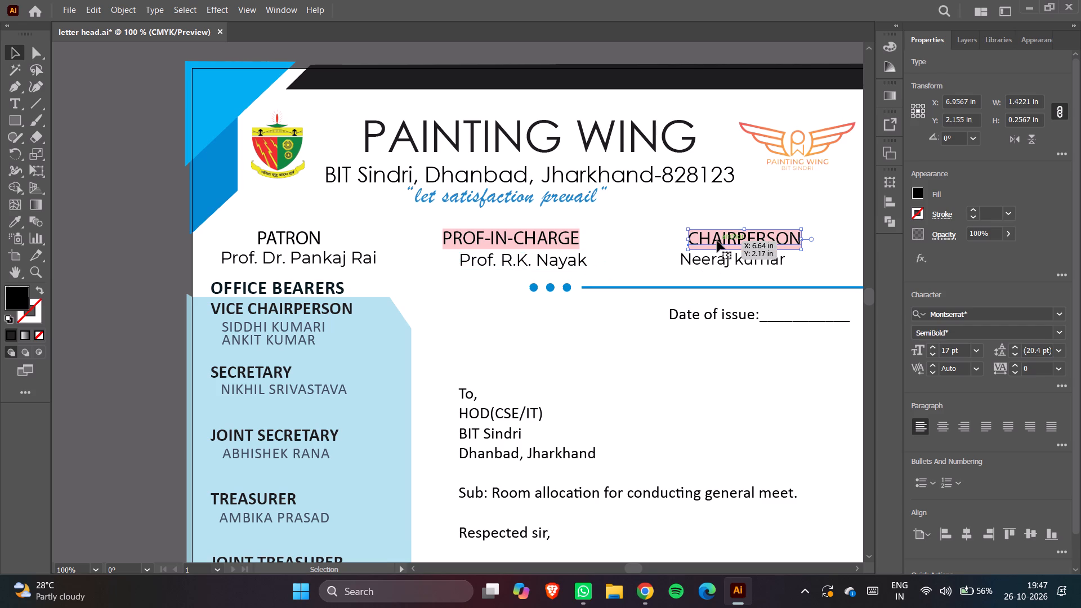
{"action": "left_click", "coordinate": [638, 606]}
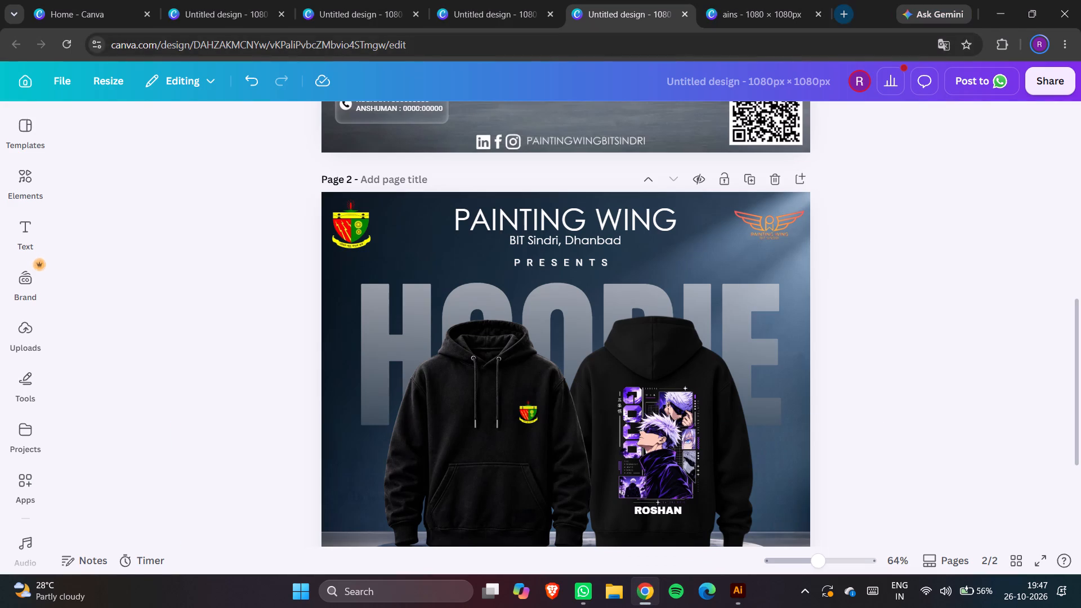
{"action": "left_click", "coordinate": [848, 10]}
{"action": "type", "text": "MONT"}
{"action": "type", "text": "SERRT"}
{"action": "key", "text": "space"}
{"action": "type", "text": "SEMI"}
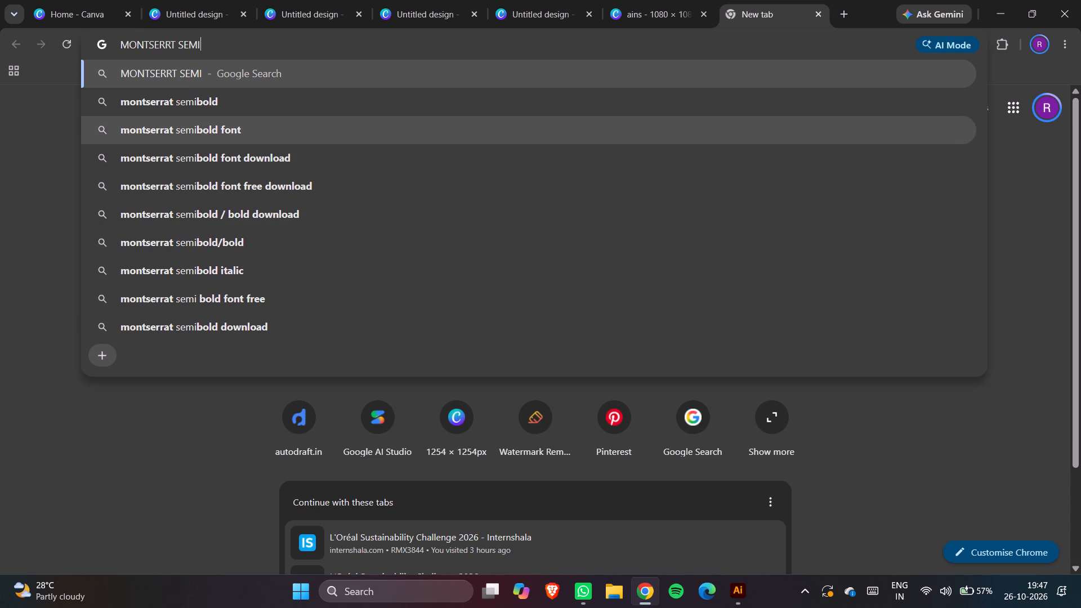
{"action": "left_click", "coordinate": [420, 167]}
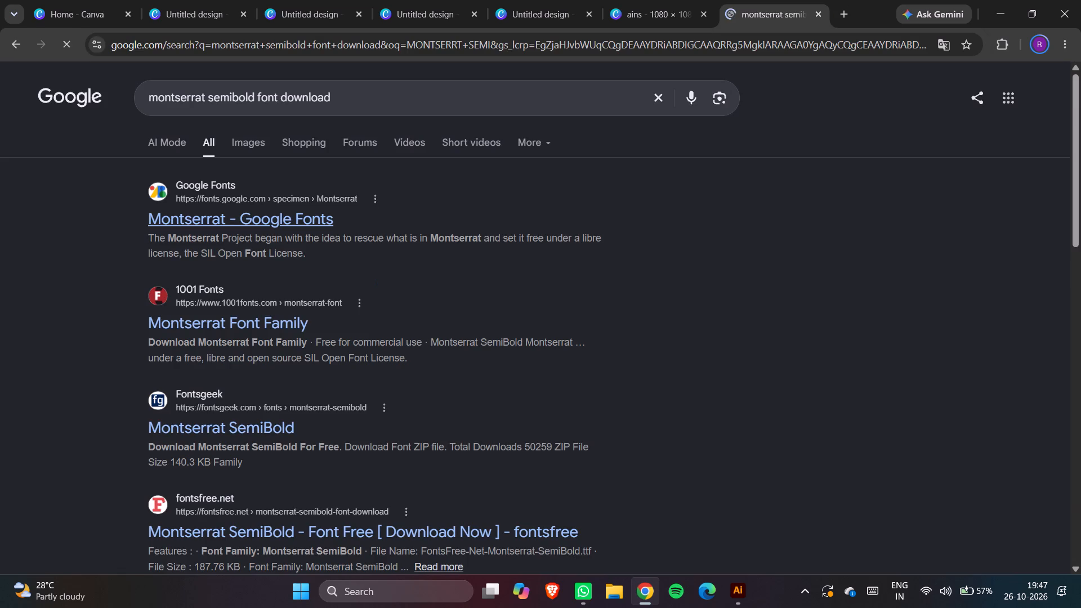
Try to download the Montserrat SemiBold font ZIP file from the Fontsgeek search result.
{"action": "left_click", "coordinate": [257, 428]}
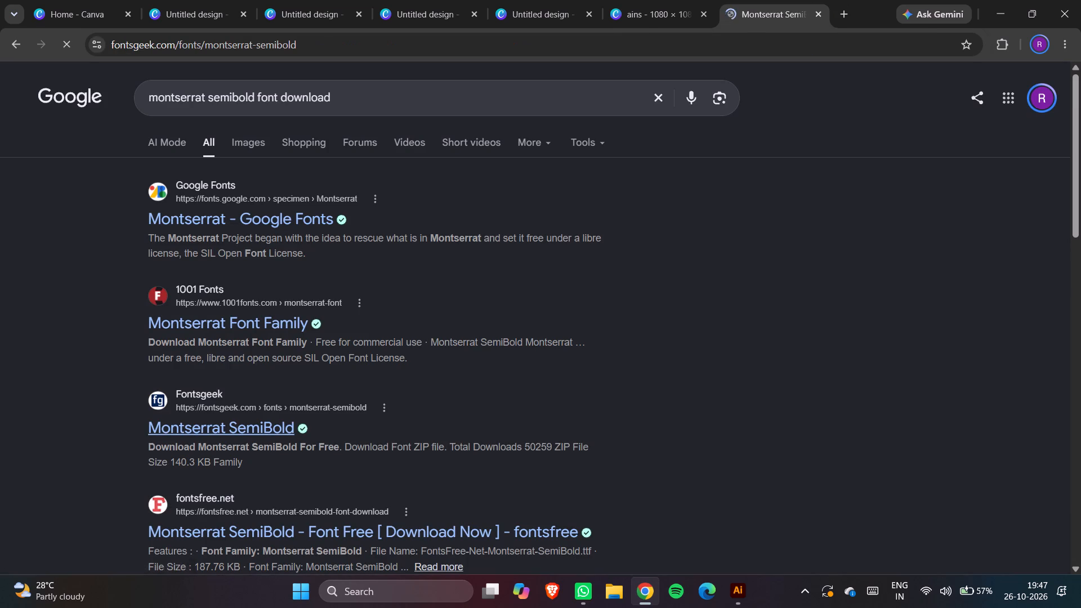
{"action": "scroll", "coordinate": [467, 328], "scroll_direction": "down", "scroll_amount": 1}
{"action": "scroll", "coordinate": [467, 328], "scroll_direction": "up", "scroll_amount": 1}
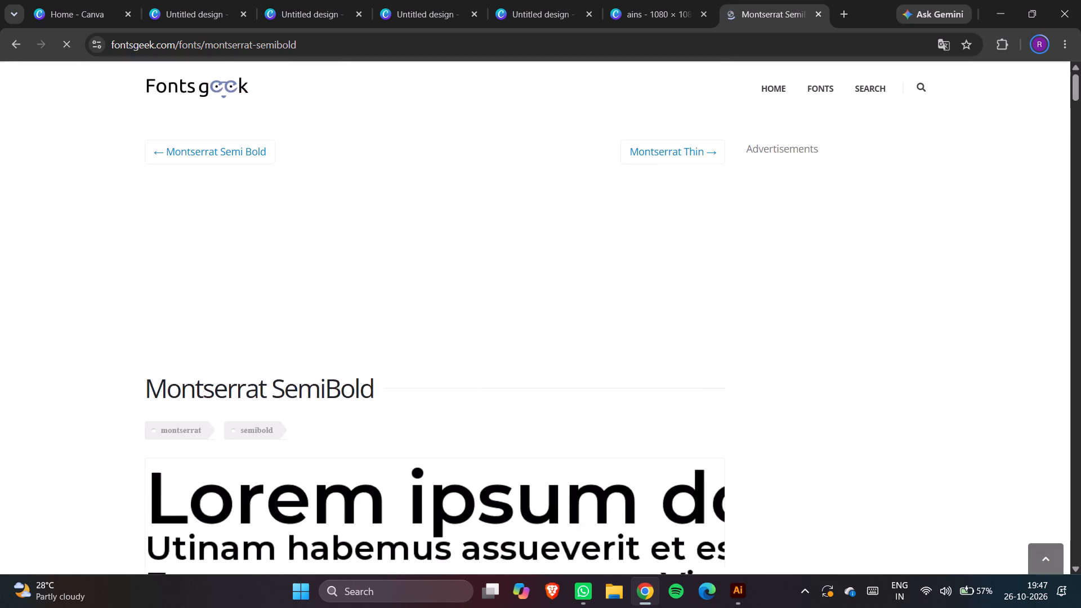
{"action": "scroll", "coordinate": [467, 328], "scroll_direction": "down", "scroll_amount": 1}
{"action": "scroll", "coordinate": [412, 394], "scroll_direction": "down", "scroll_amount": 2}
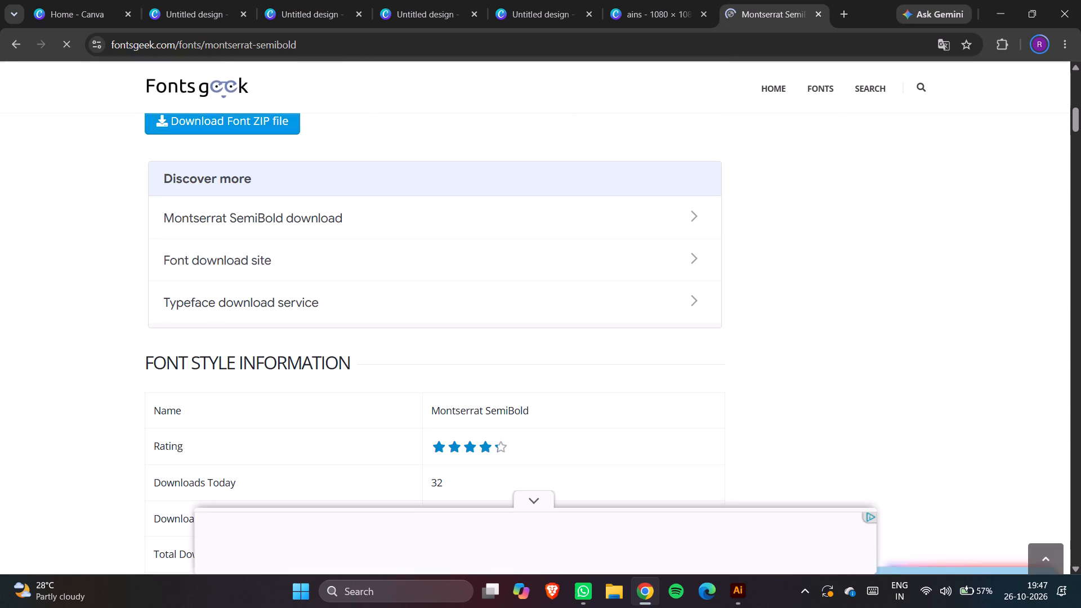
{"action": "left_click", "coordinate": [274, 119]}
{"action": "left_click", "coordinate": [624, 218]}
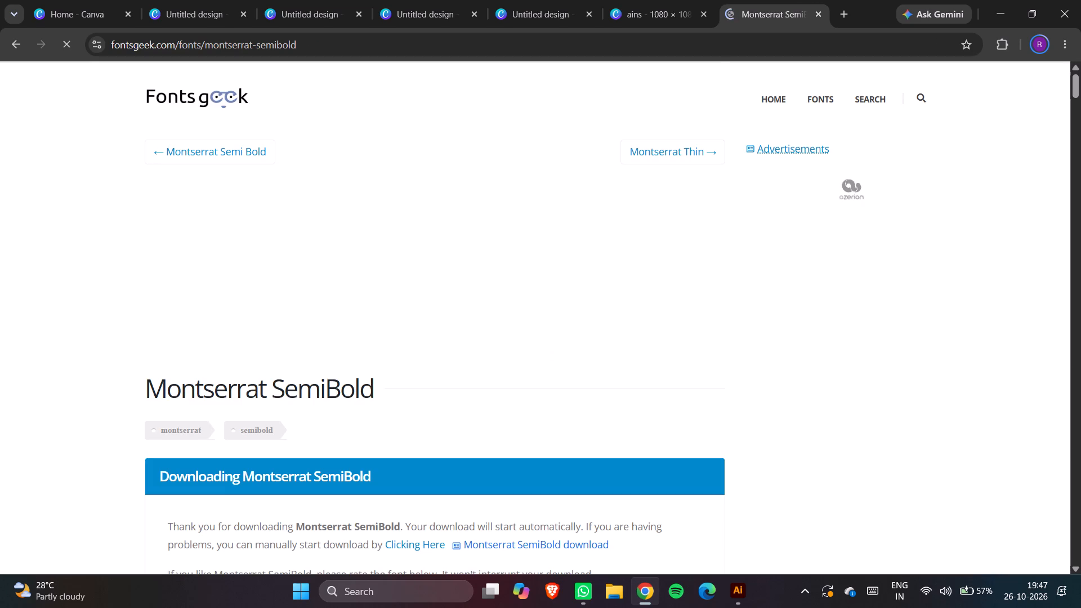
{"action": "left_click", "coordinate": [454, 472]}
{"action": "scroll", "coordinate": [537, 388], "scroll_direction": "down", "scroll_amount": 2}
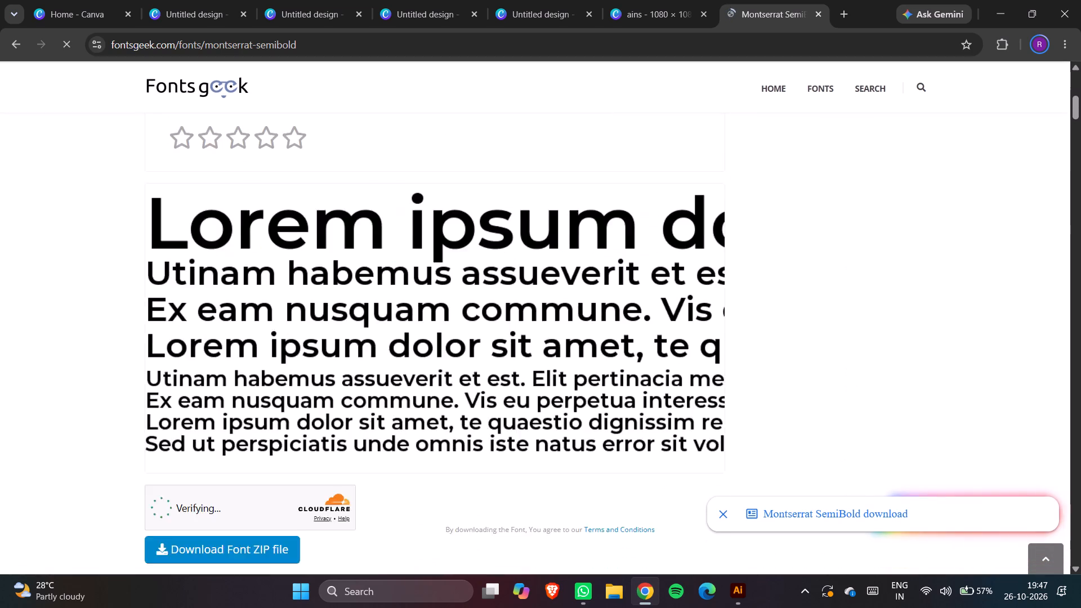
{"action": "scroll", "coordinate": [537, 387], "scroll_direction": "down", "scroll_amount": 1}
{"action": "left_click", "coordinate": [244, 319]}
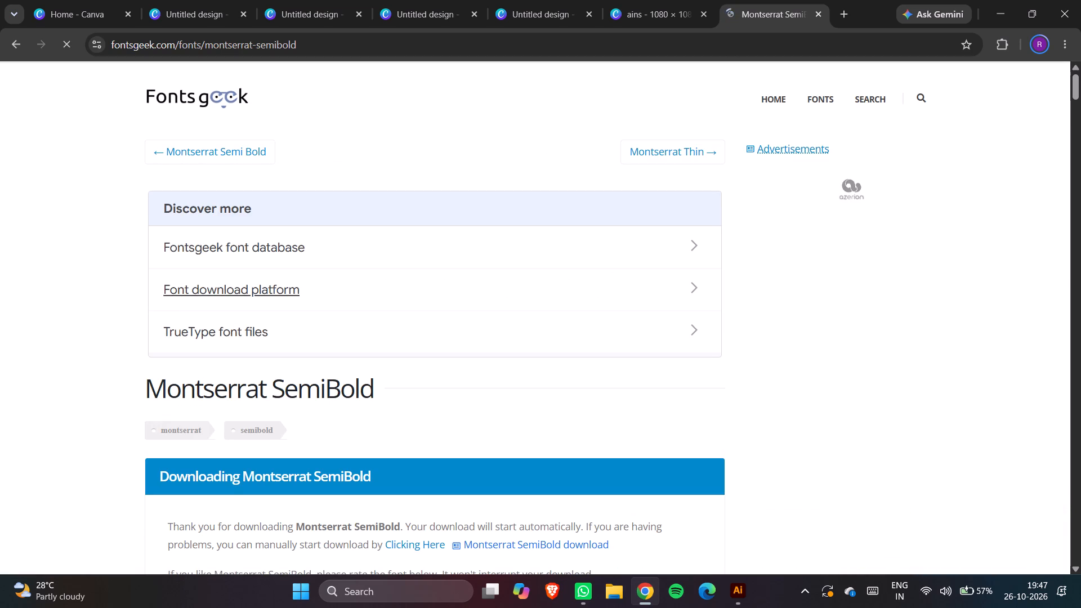
Examine the Fontsgeek page's font details, character tables and Montserrat style list for a usable download, then leave the site.
{"action": "scroll", "coordinate": [712, 213], "scroll_direction": "down", "scroll_amount": 5}
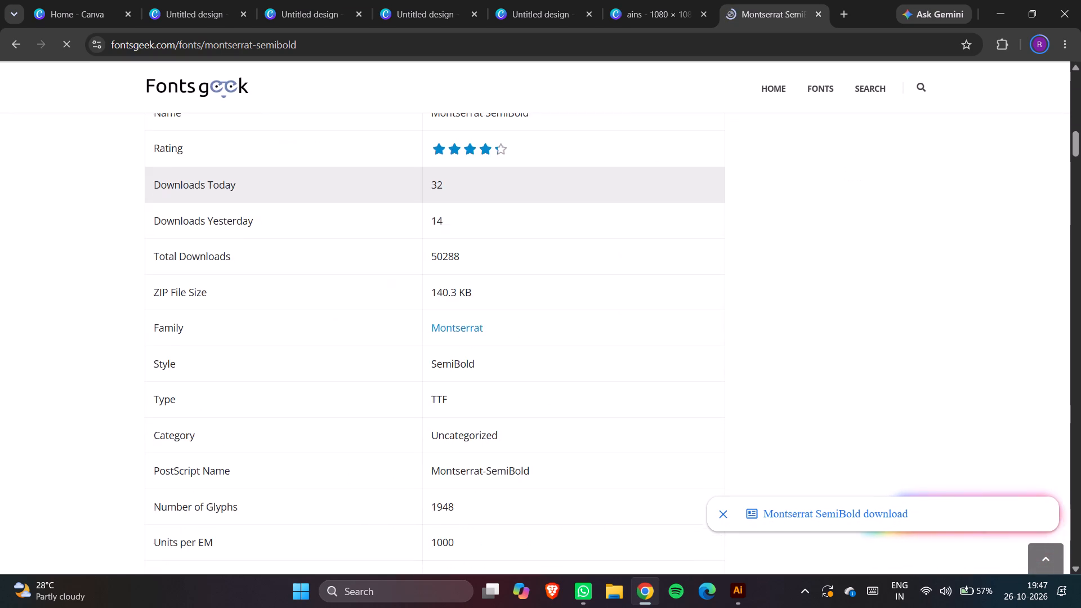
{"action": "scroll", "coordinate": [712, 213], "scroll_direction": "down", "scroll_amount": 3}
{"action": "scroll", "coordinate": [713, 216], "scroll_direction": "up", "scroll_amount": 4}
{"action": "scroll", "coordinate": [713, 217], "scroll_direction": "down", "scroll_amount": 2}
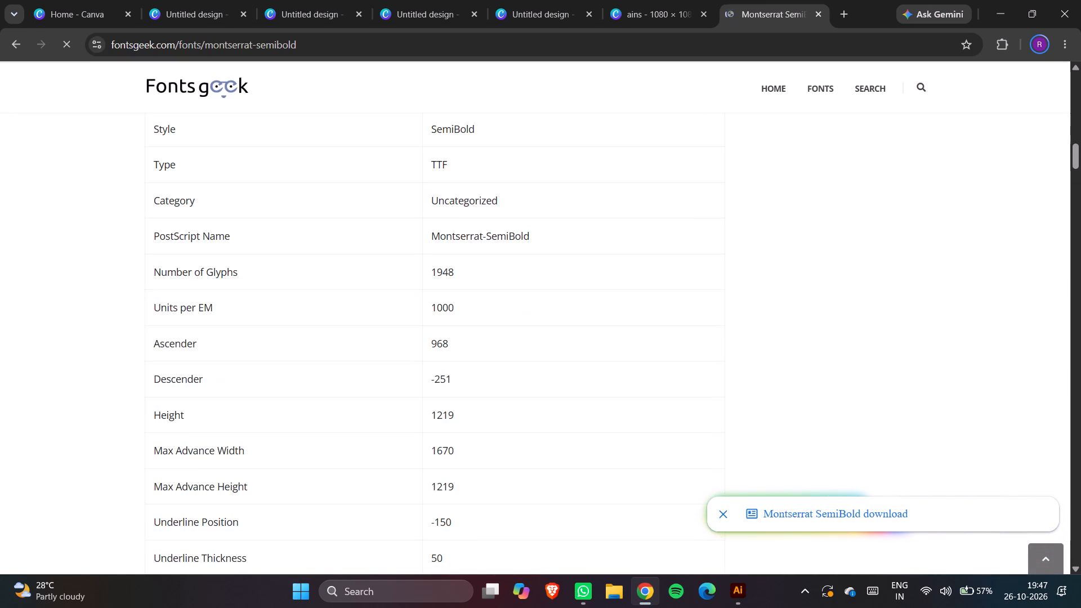
{"action": "scroll", "coordinate": [713, 218], "scroll_direction": "down", "scroll_amount": 6}
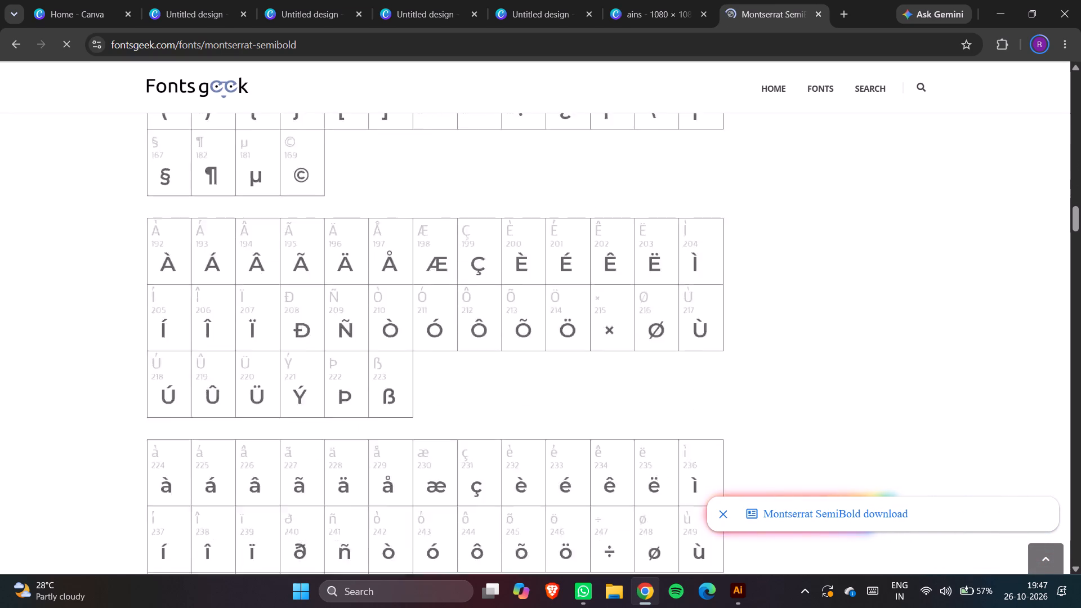
{"action": "scroll", "coordinate": [713, 220], "scroll_direction": "down", "scroll_amount": 3}
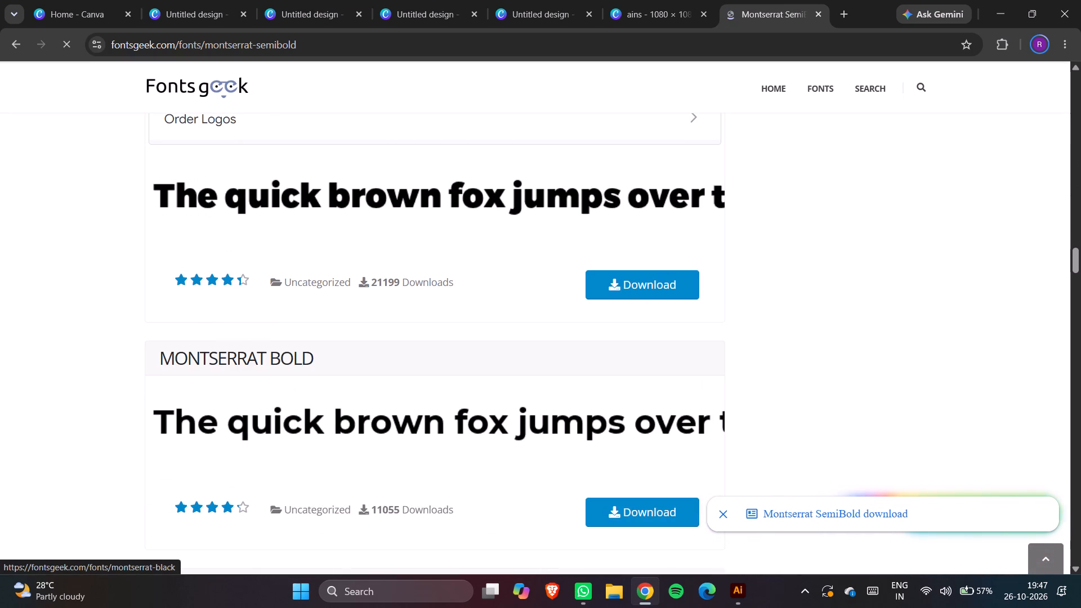
{"action": "scroll", "coordinate": [713, 221], "scroll_direction": "up", "scroll_amount": 2}
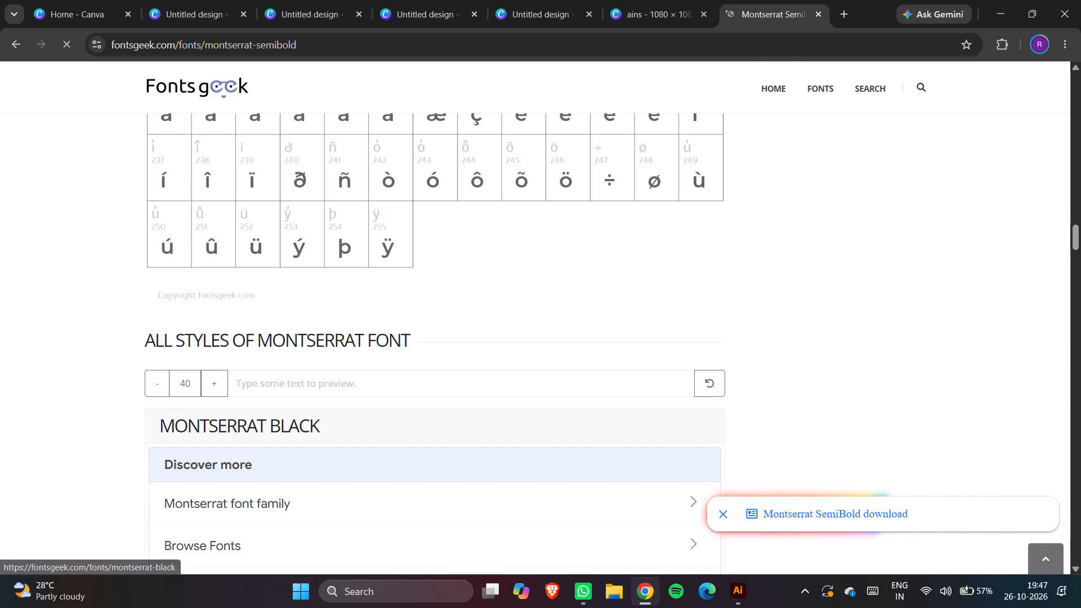
{"action": "scroll", "coordinate": [529, 339], "scroll_direction": "right", "scroll_amount": 20}
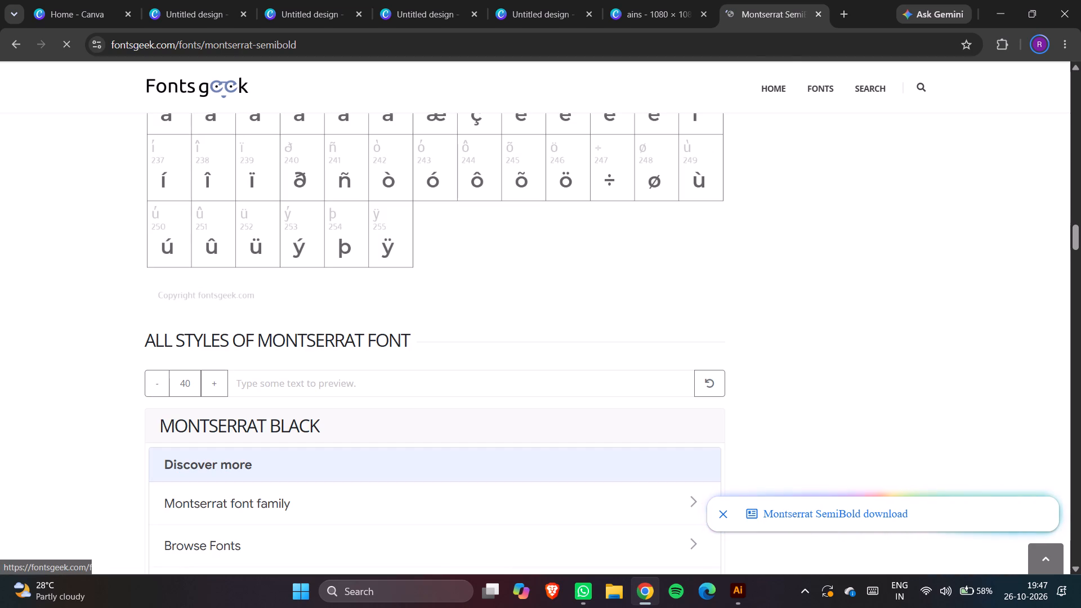
{"action": "left_click", "coordinate": [20, 36]}
{"action": "left_click", "coordinate": [16, 39]}
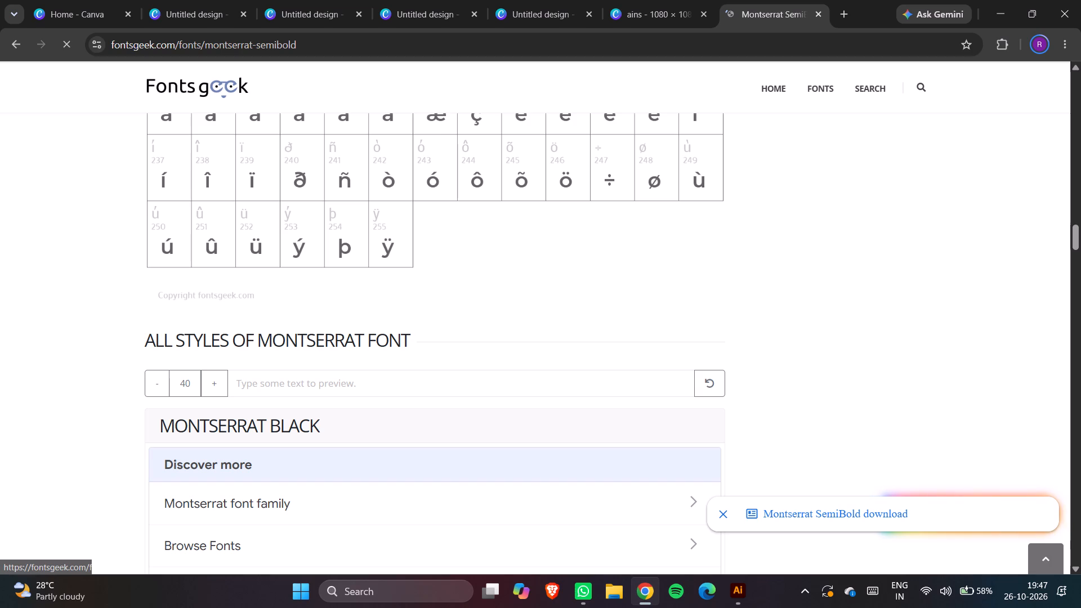
{"action": "double_click", "coordinate": [13, 49]}
{"action": "scroll", "coordinate": [271, 223], "scroll_direction": "up", "scroll_amount": 8}
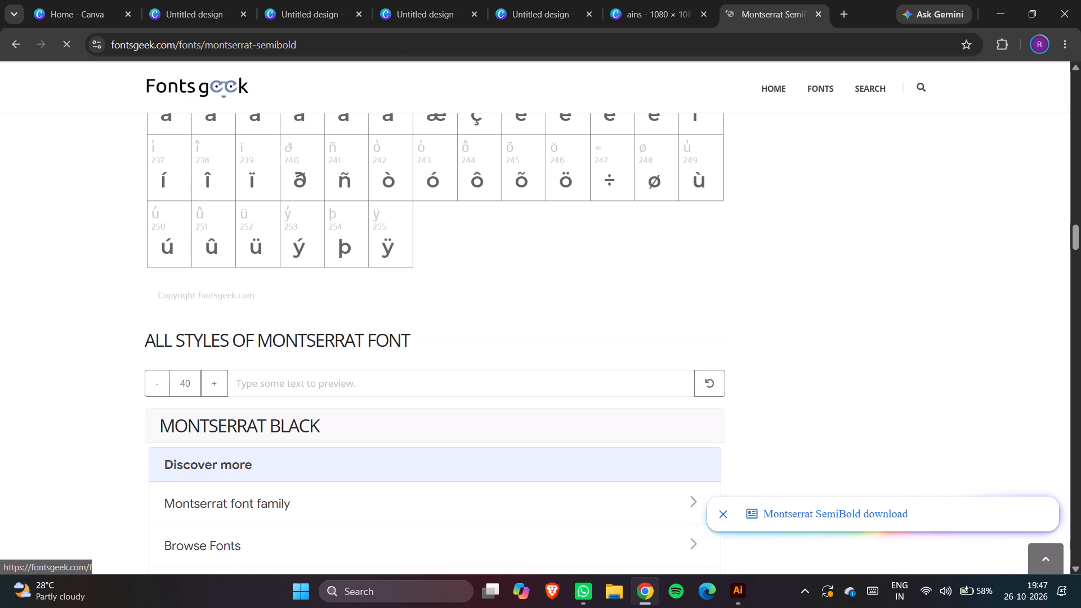
{"action": "scroll", "coordinate": [272, 221], "scroll_direction": "up", "scroll_amount": 20}
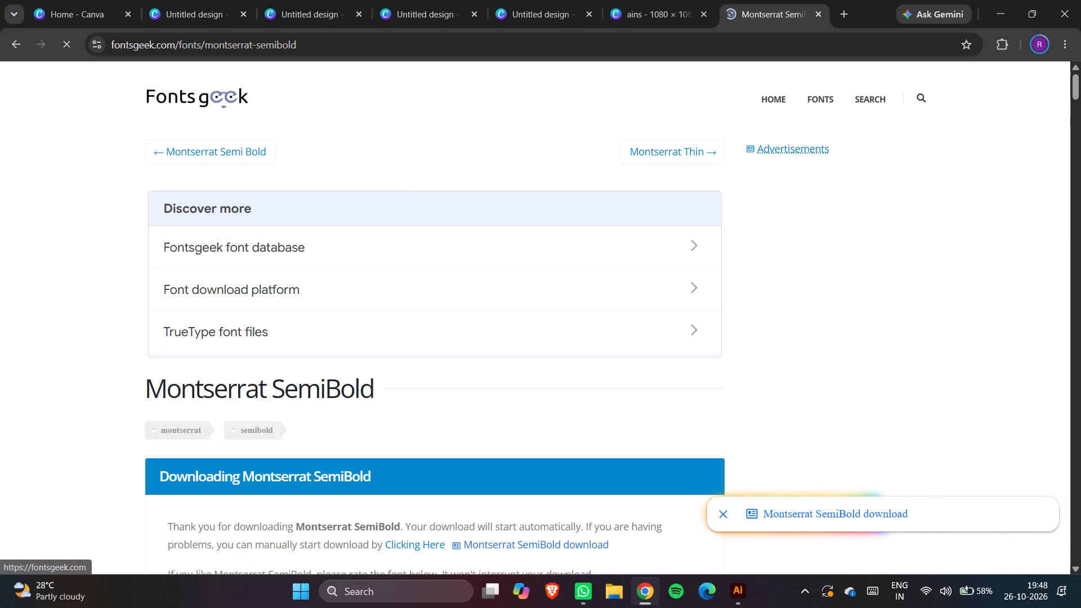
{"action": "scroll", "coordinate": [272, 221], "scroll_direction": "up", "scroll_amount": 1}
{"action": "left_click", "coordinate": [20, 39]}
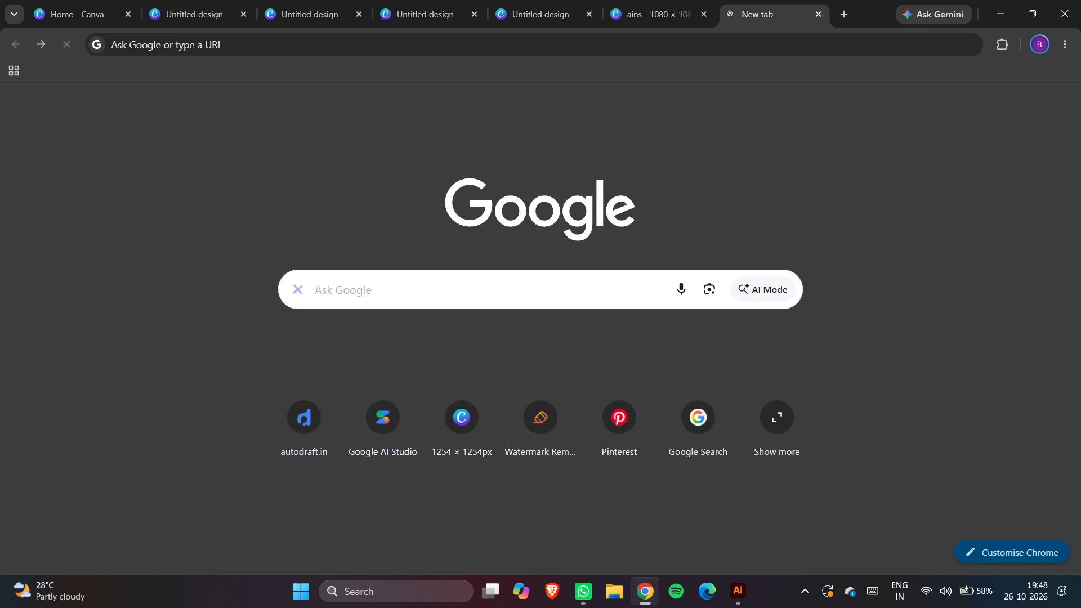
Reopen the "montserrat semibold font download" search and download the Montserrat SemiBold TTF from fontsfree.net.
{"action": "left_click", "coordinate": [223, 46]}
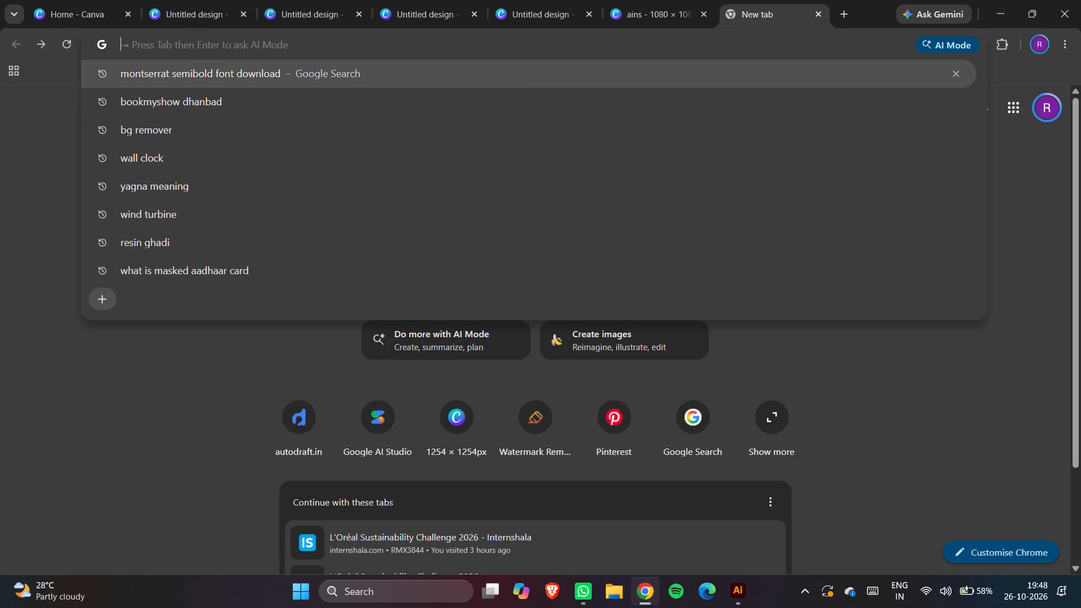
{"action": "left_click", "coordinate": [222, 74]}
{"action": "scroll", "coordinate": [272, 319], "scroll_direction": "down", "scroll_amount": 1}
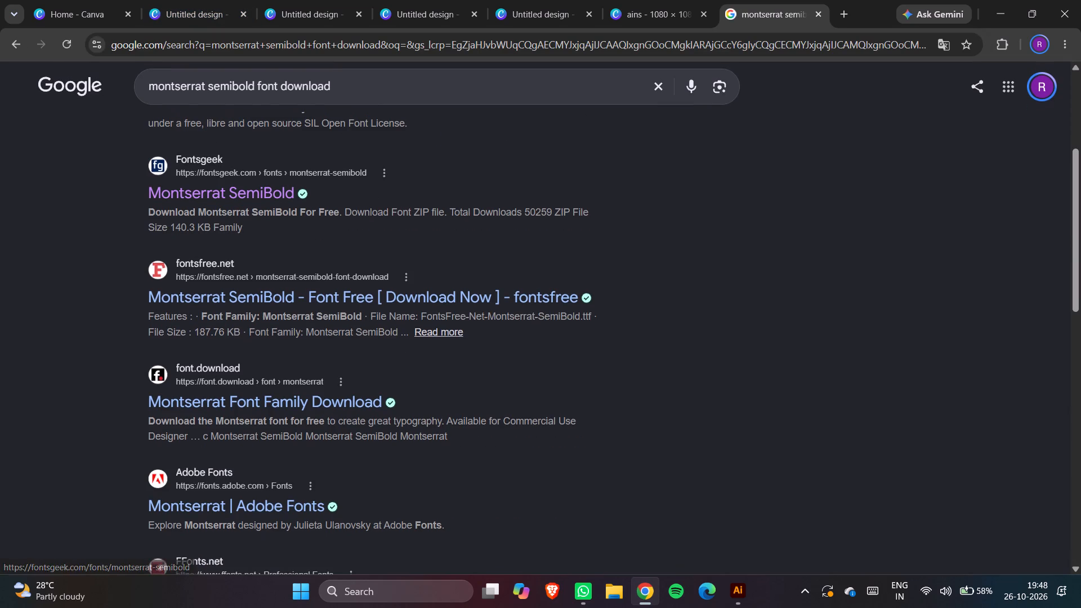
{"action": "left_click", "coordinate": [298, 305]}
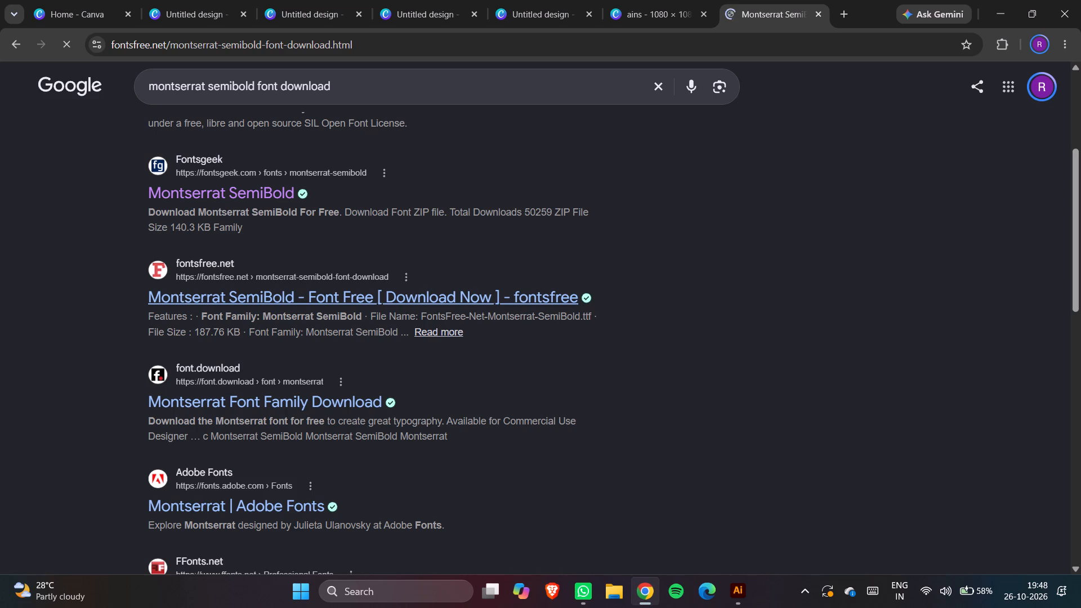
{"action": "scroll", "coordinate": [520, 364], "scroll_direction": "down", "scroll_amount": 2}
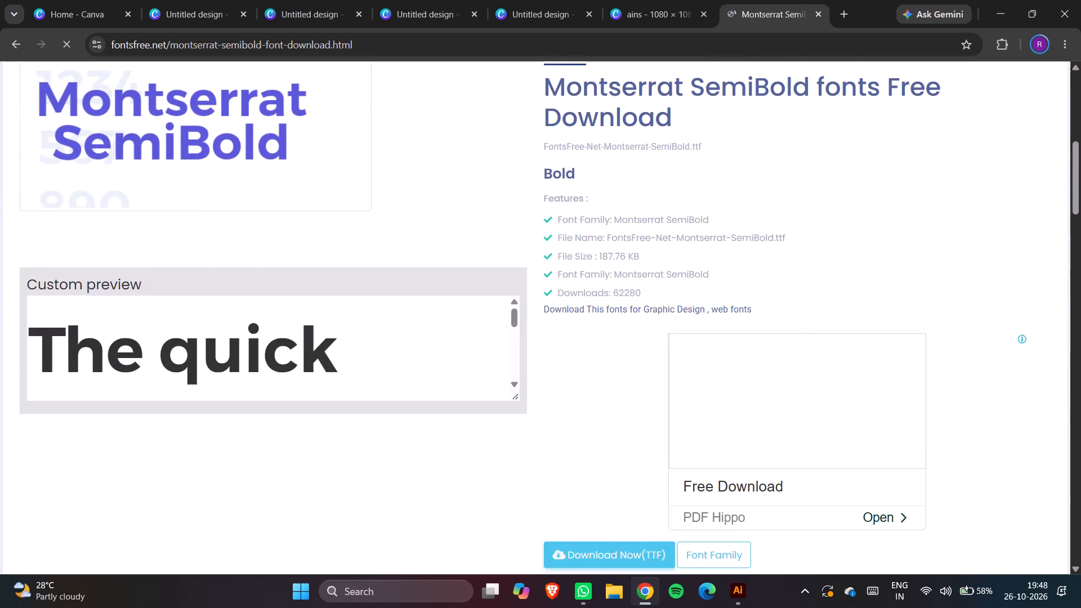
{"action": "scroll", "coordinate": [520, 364], "scroll_direction": "down", "scroll_amount": 1}
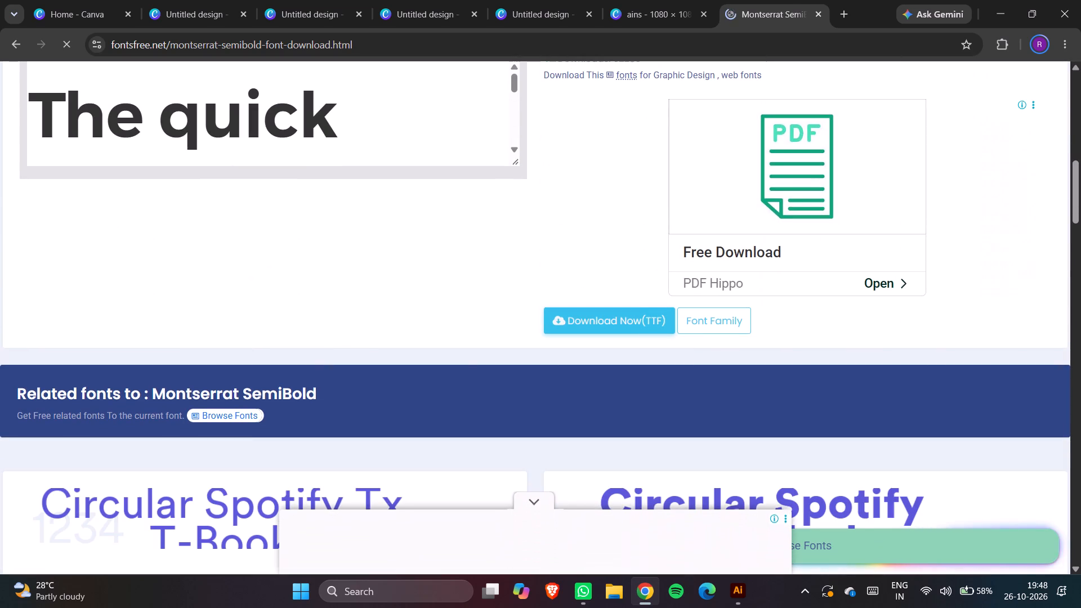
{"action": "left_click", "coordinate": [578, 324]}
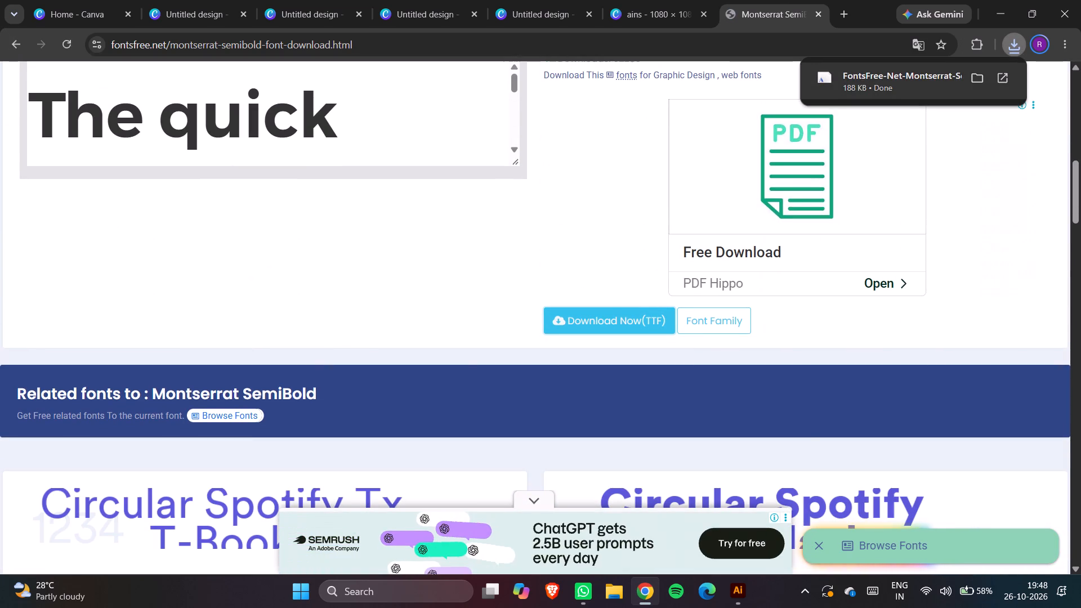
Open the downloaded Montserrat SemiBold font file and install it in Windows.
{"action": "left_click", "coordinate": [918, 85]}
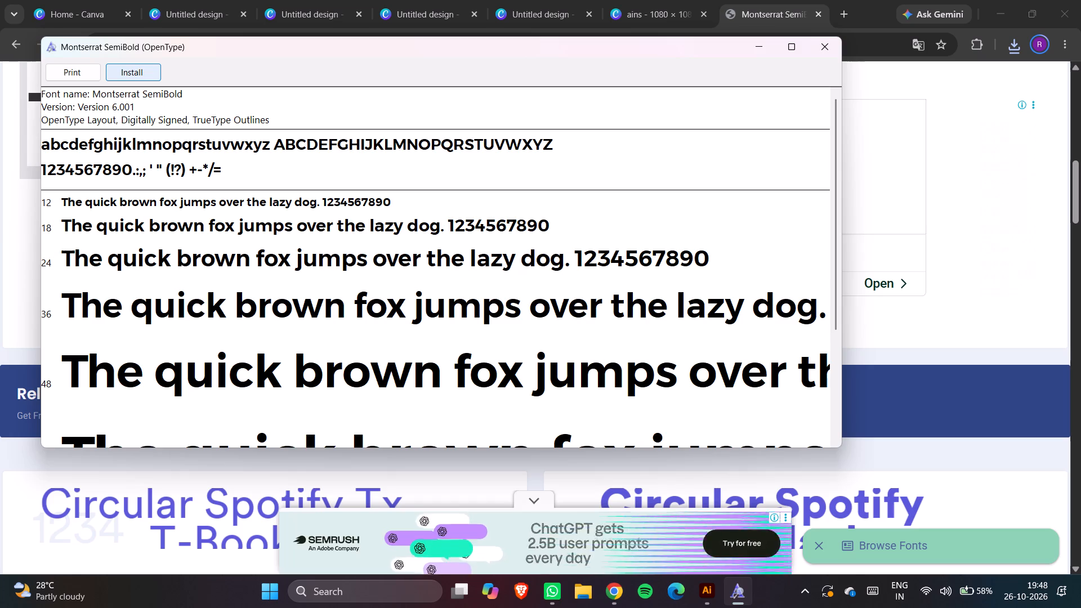
{"action": "left_click", "coordinate": [127, 73]}
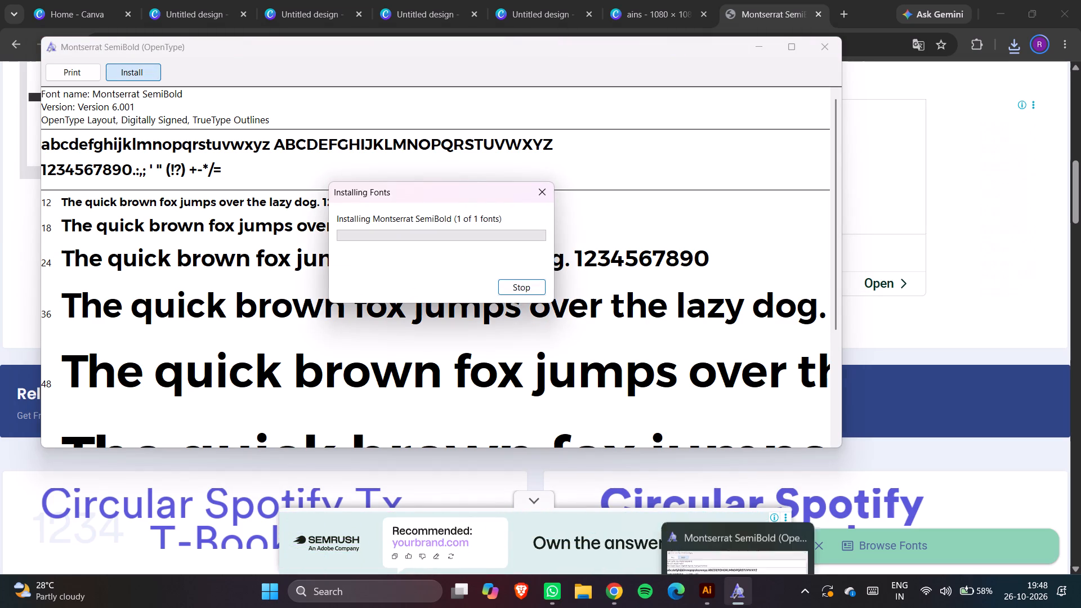
Return to the letterhead in Illustrator and examine the header headings, office bearers list and CHAIRPERSON signature label for font appearance.
{"action": "left_click", "coordinate": [714, 600]}
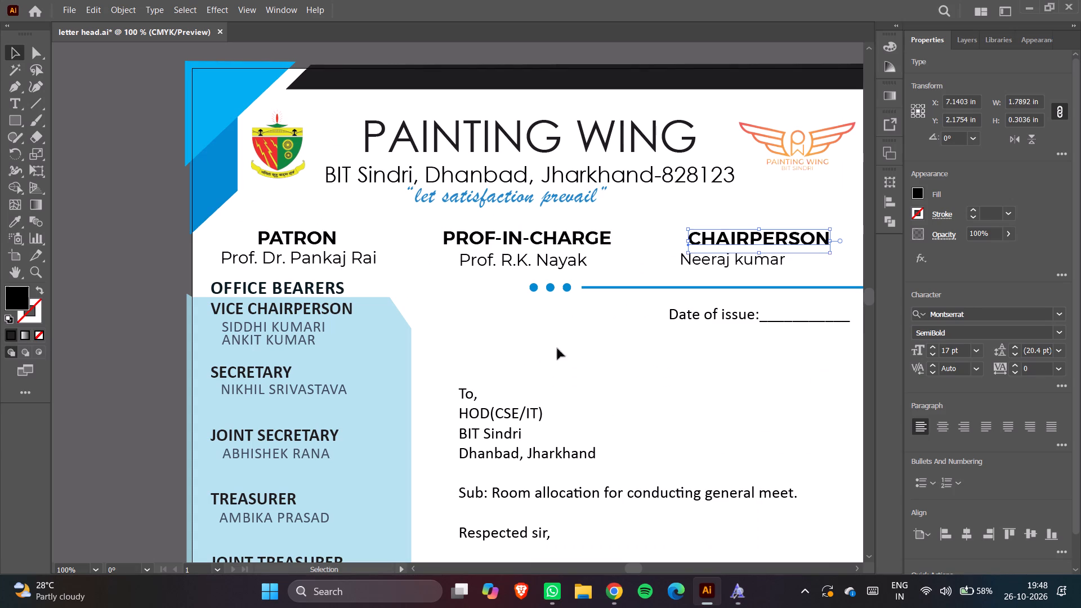
{"action": "left_click", "coordinate": [155, 213]}
{"action": "scroll", "coordinate": [155, 214], "scroll_direction": "down", "scroll_amount": 1}
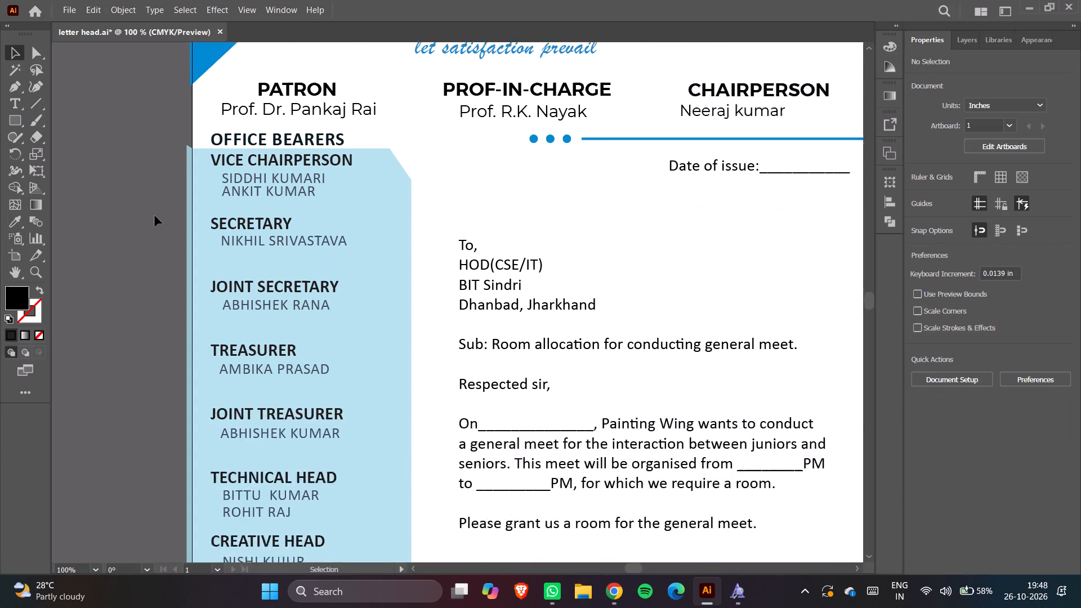
{"action": "scroll", "coordinate": [155, 216], "scroll_direction": "down", "scroll_amount": 1}
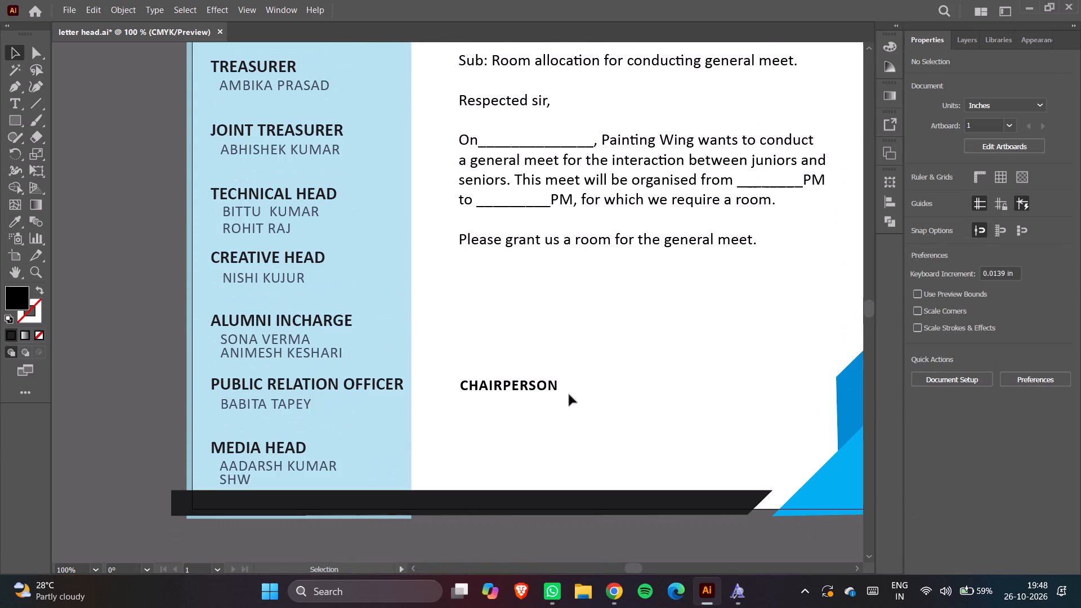
{"action": "left_click", "coordinate": [528, 384]}
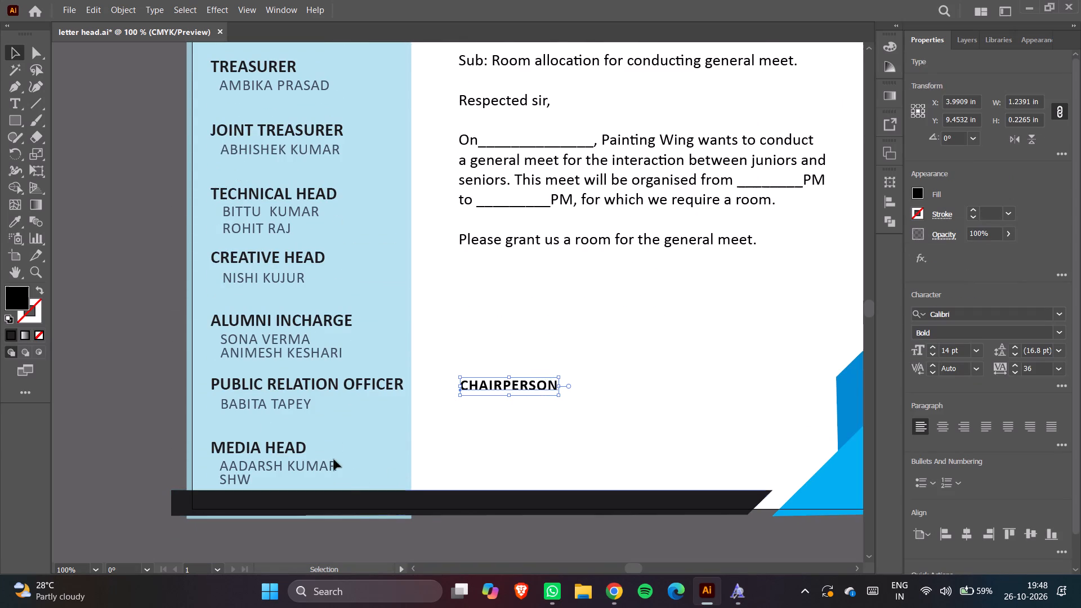
{"action": "left_click", "coordinate": [142, 337]}
{"action": "scroll", "coordinate": [142, 357], "scroll_direction": "up", "scroll_amount": 1}
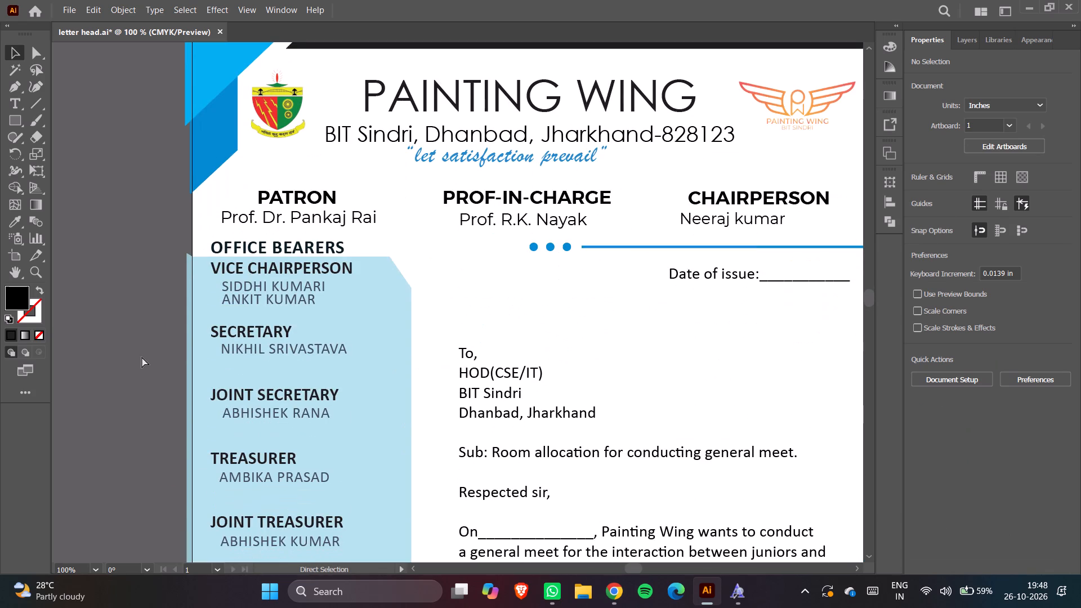
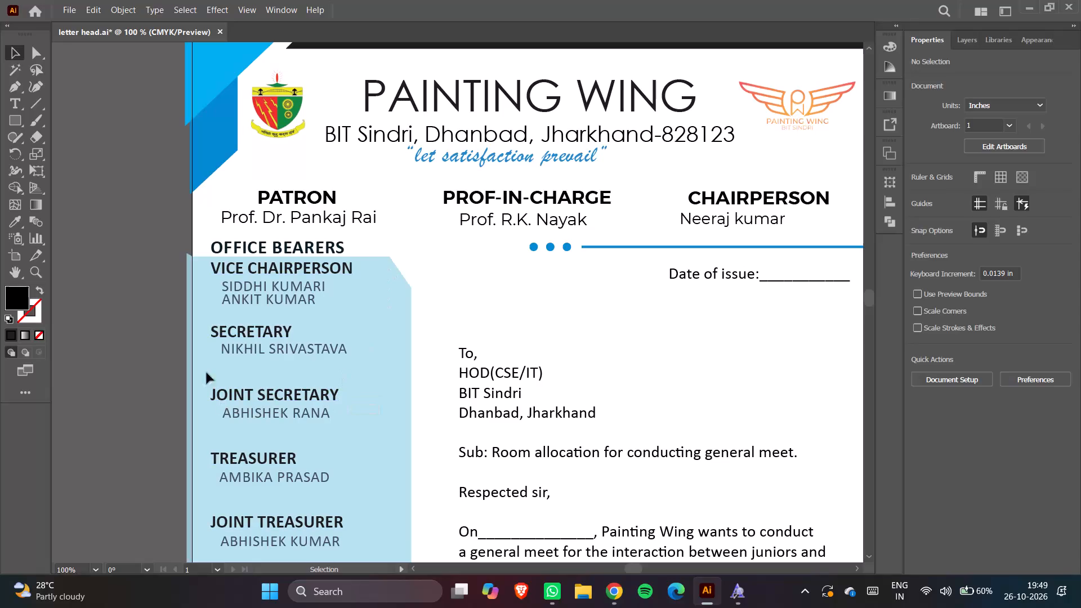
Nudge the two-line Vice Chairperson names text left by one 0.0139 in increment.
{"action": "left_click", "coordinate": [256, 287]}
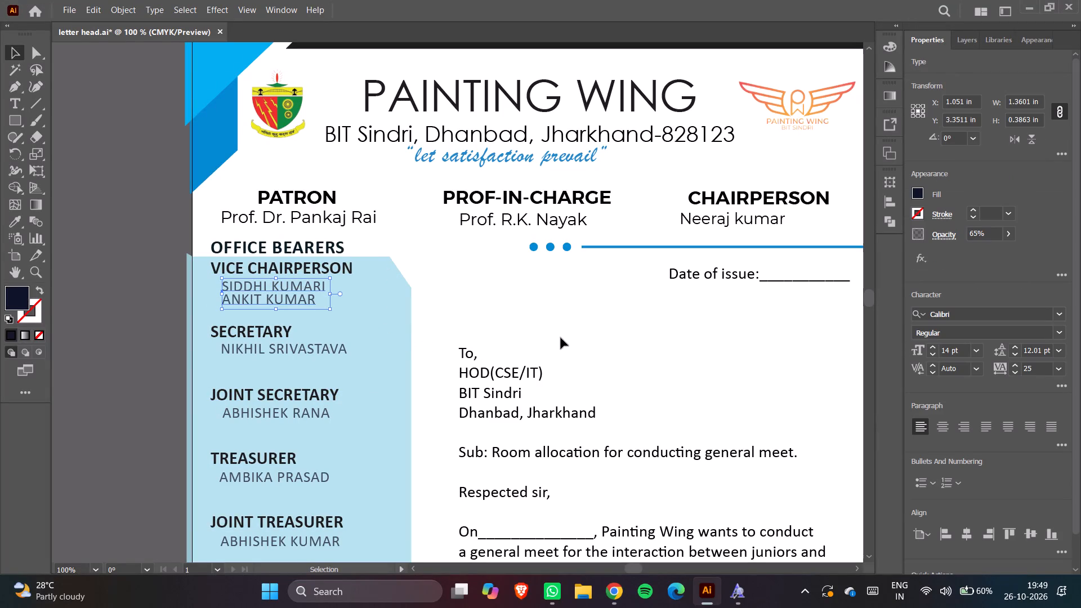
{"action": "key", "text": "Left"}
{"action": "left_click", "coordinate": [153, 323]}
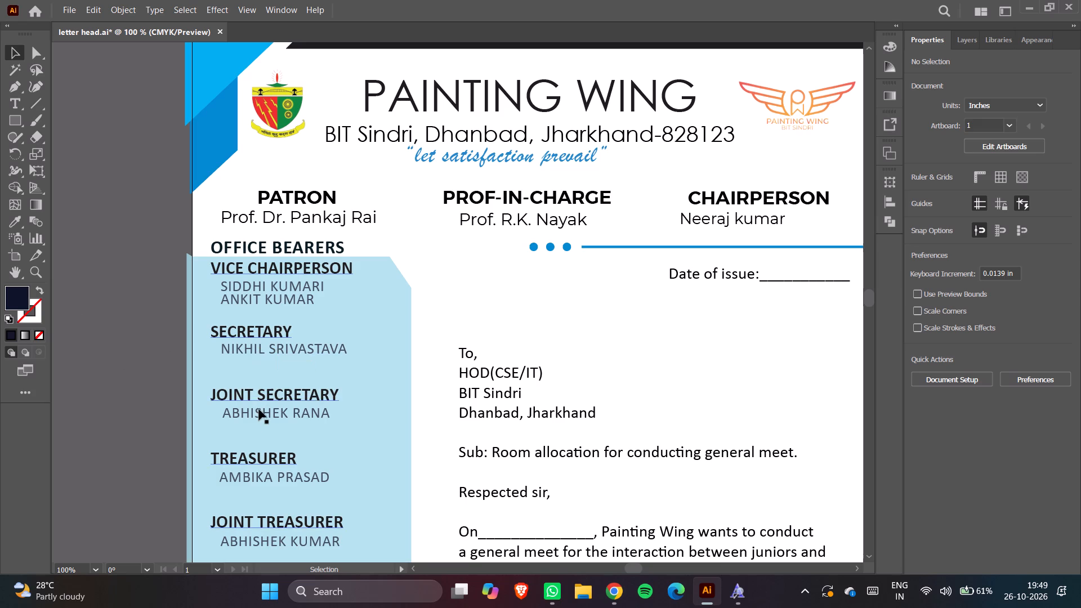
Copy the second name under TECHNICAL HEAD and delete it from its separate text object.
{"action": "scroll", "coordinate": [259, 418], "scroll_direction": "down", "scroll_amount": 1}
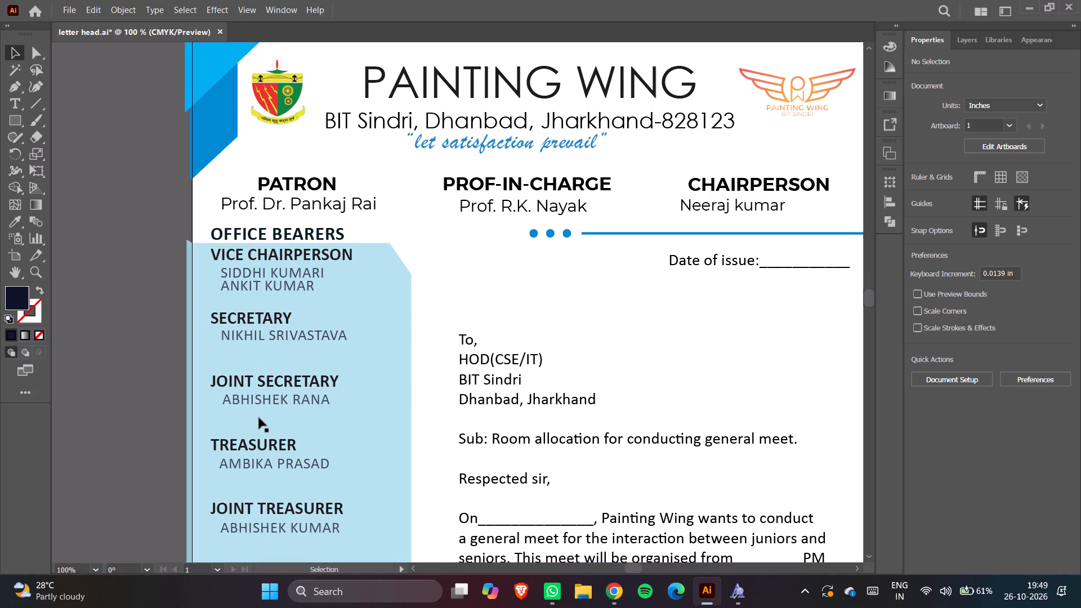
{"action": "scroll", "coordinate": [287, 456], "scroll_direction": "down", "scroll_amount": 2}
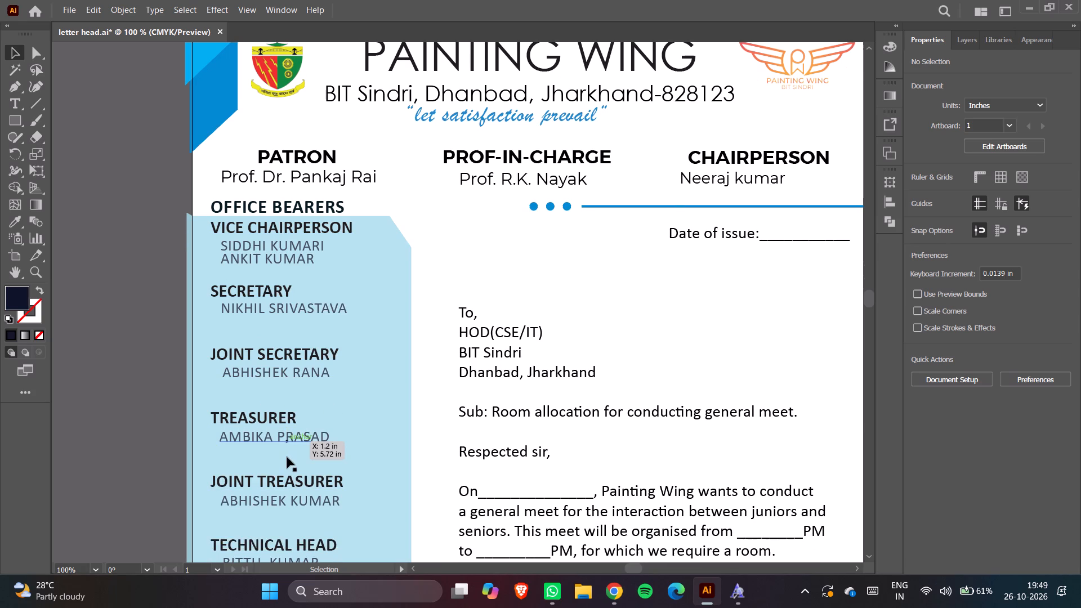
{"action": "scroll", "coordinate": [285, 452], "scroll_direction": "down", "scroll_amount": 2}
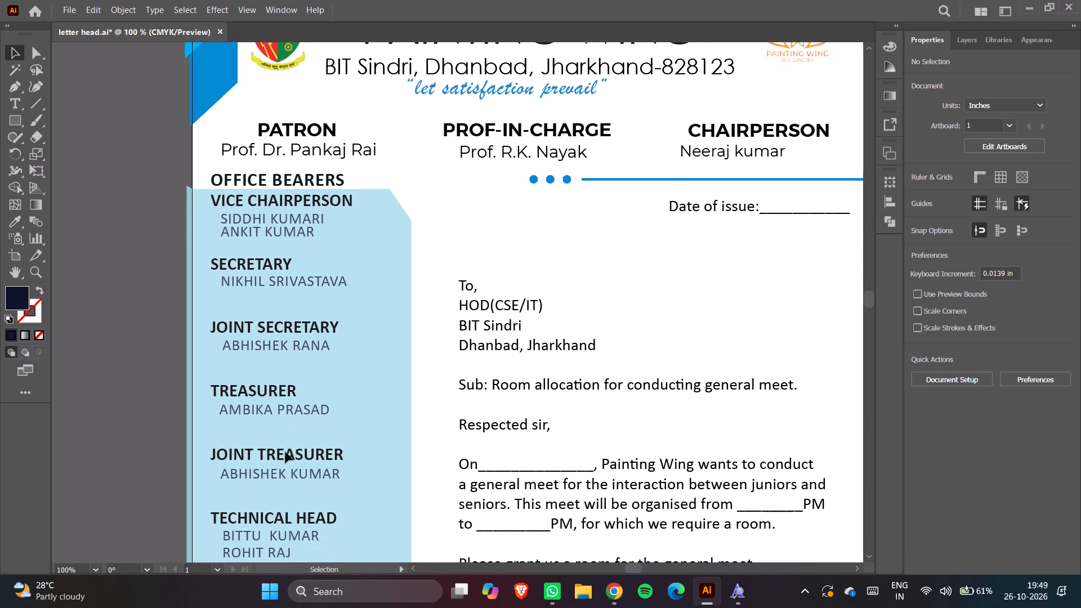
{"action": "scroll", "coordinate": [285, 452], "scroll_direction": "down", "scroll_amount": 3}
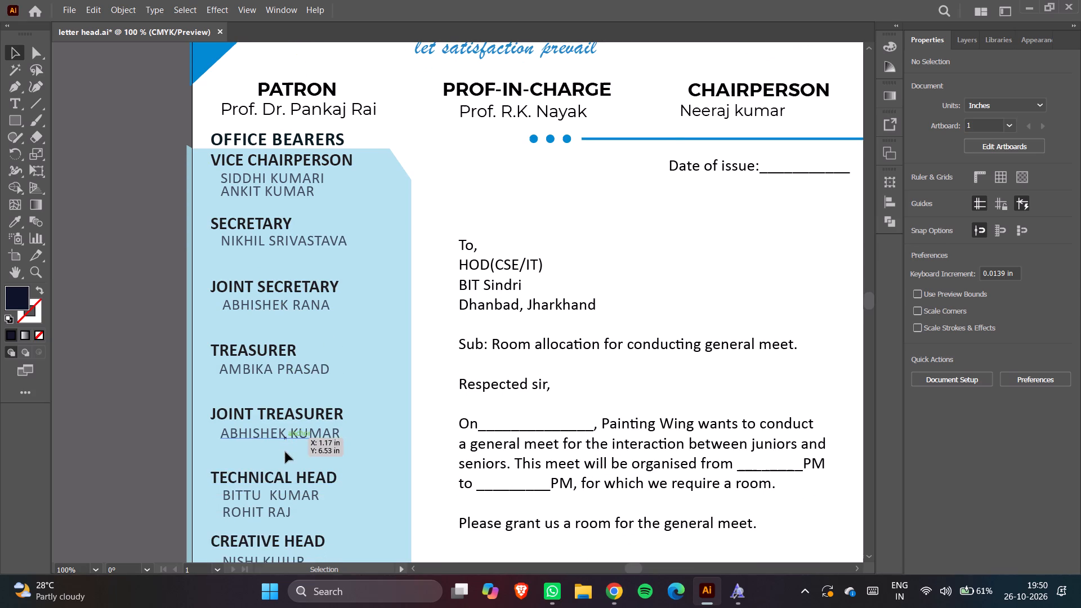
{"action": "scroll", "coordinate": [285, 452], "scroll_direction": "down", "scroll_amount": 2}
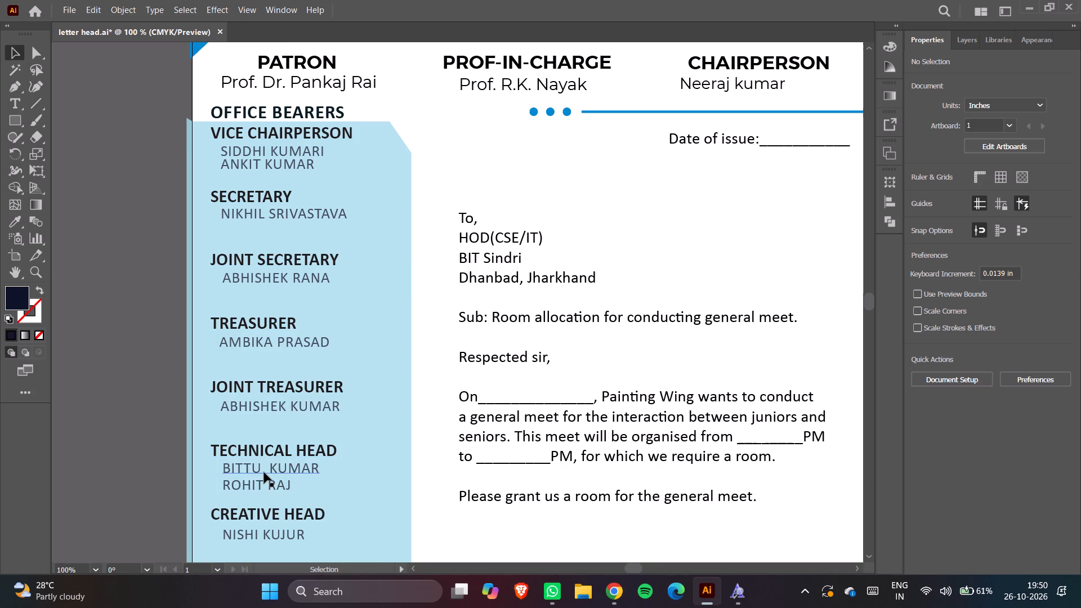
{"action": "left_click", "coordinate": [264, 472]}
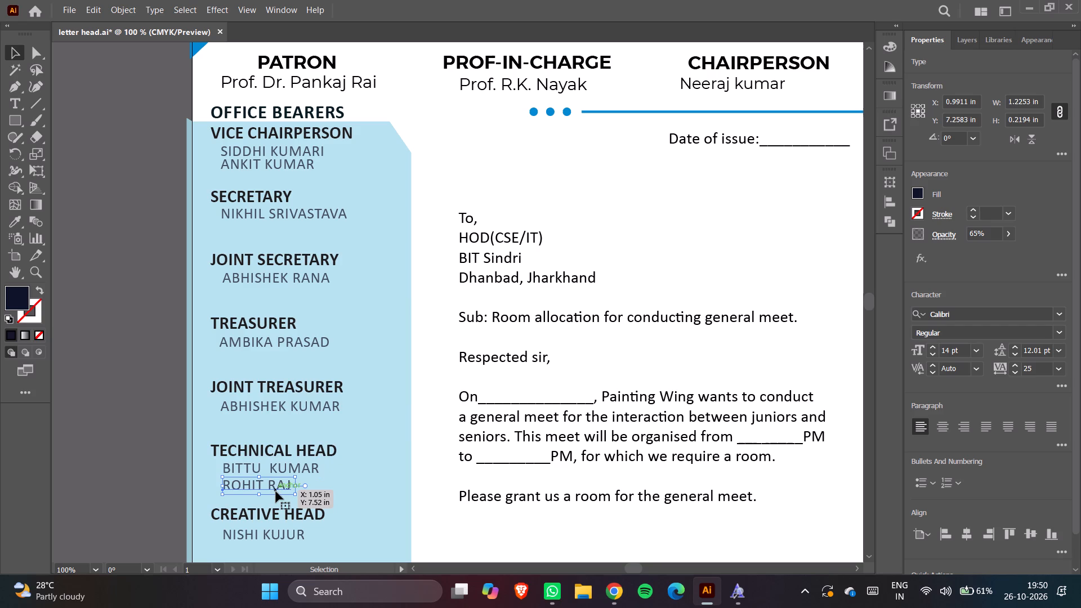
{"action": "left_click", "coordinate": [276, 491]}
{"action": "key", "text": "t"}
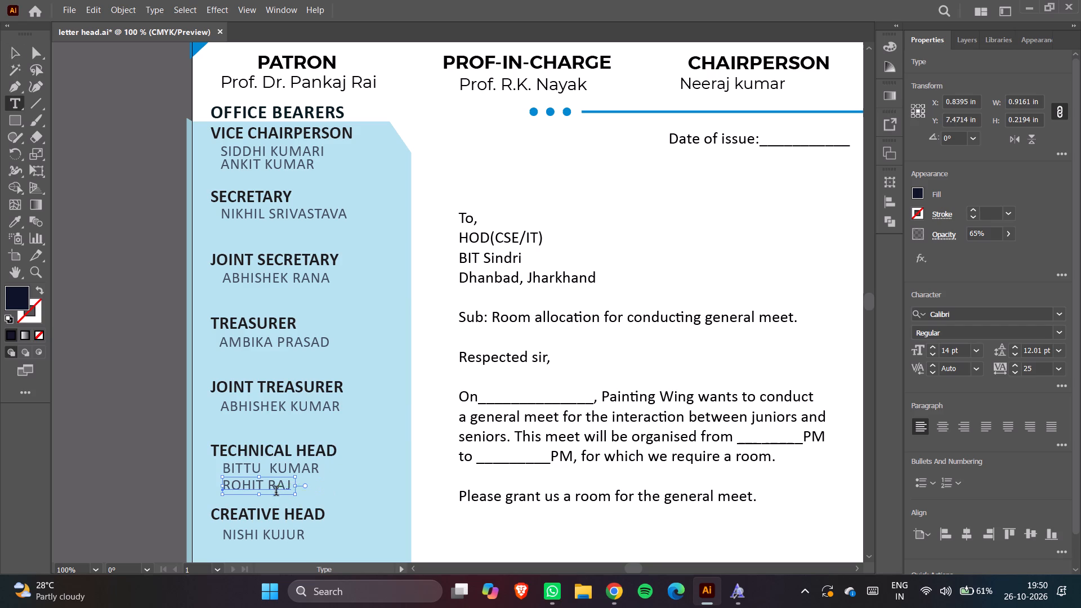
{"action": "left_click_drag", "start_coordinate": [291, 481], "coordinate": [214, 475]}
{"action": "key", "text": "ctrl+c"}
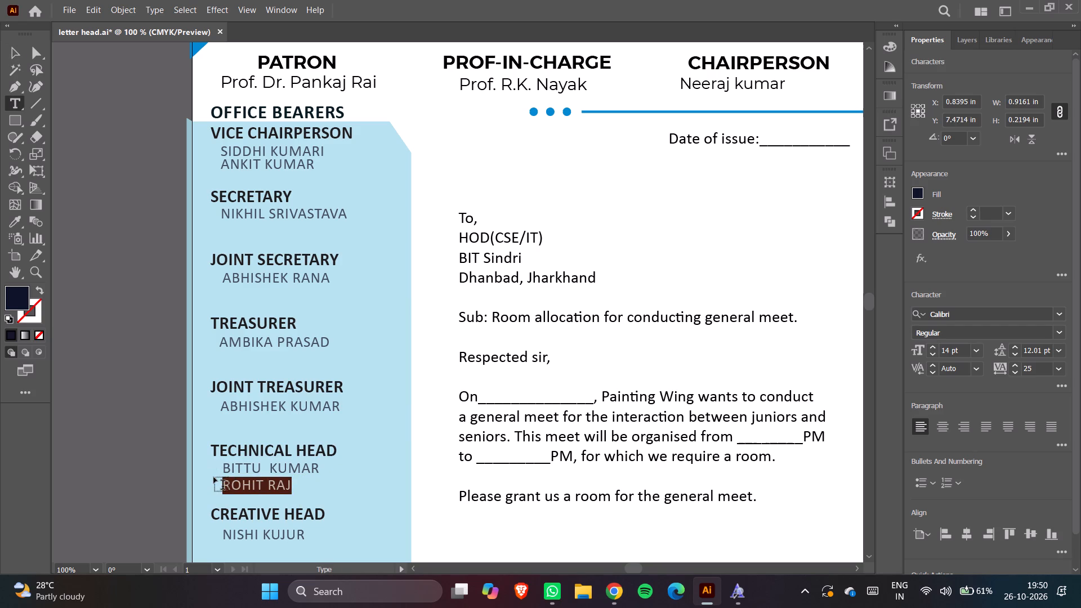
{"action": "key", "text": "BackSpace"}
{"action": "left_click", "coordinate": [156, 351]}
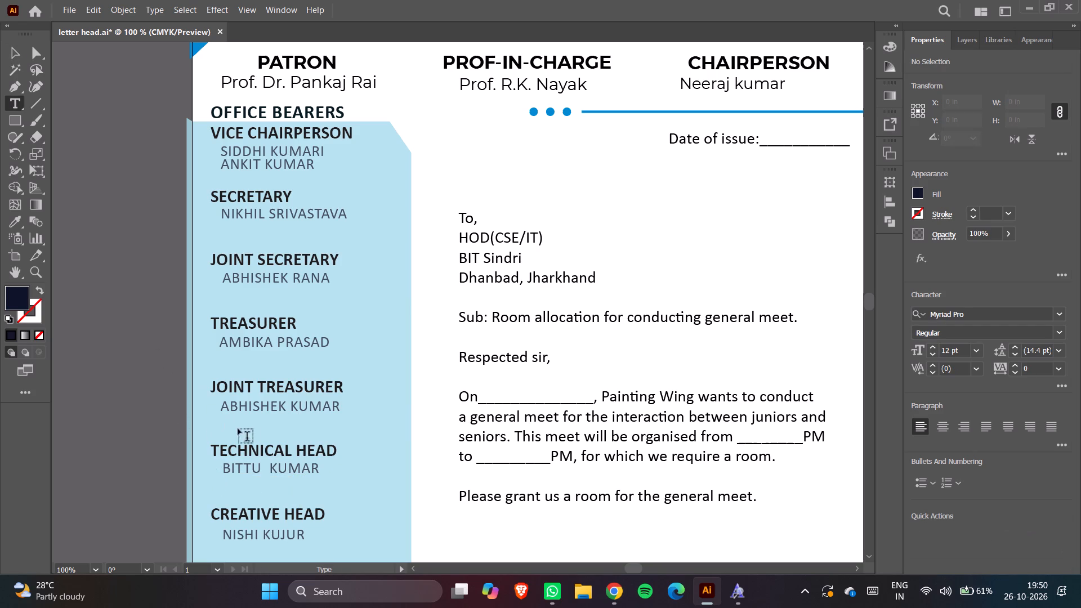
Add the copied name as a second line within the first Technical Head name's text object.
{"action": "left_click", "coordinate": [303, 473]}
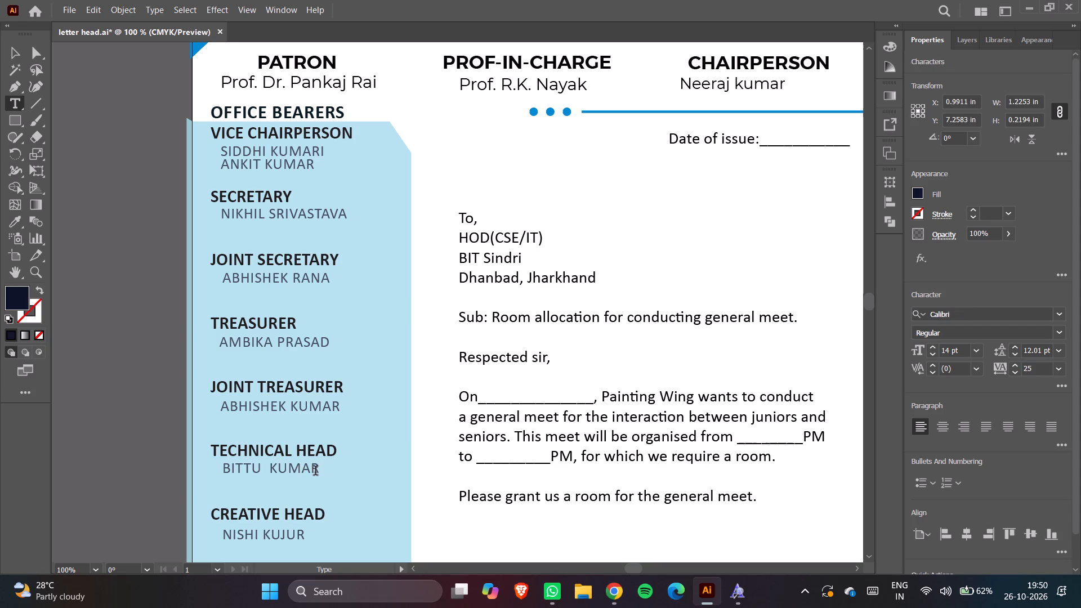
{"action": "key", "text": "Right"}
{"action": "key", "text": "Right"}
{"action": "key", "text": "Return"}
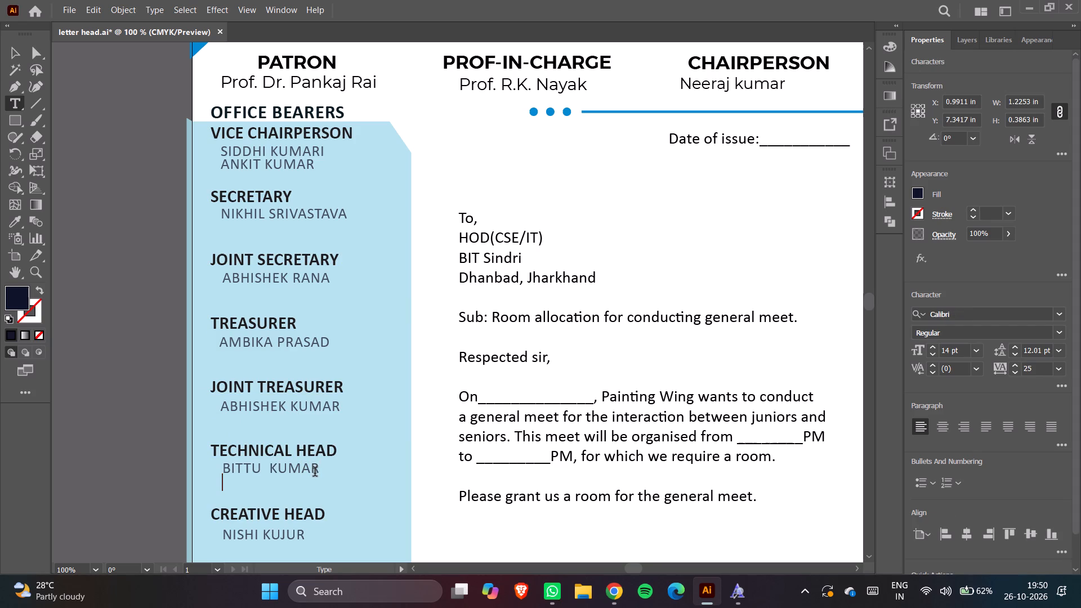
{"action": "key", "text": "ctrl+v"}
{"action": "left_click", "coordinate": [307, 482], "text": "ctrl"}
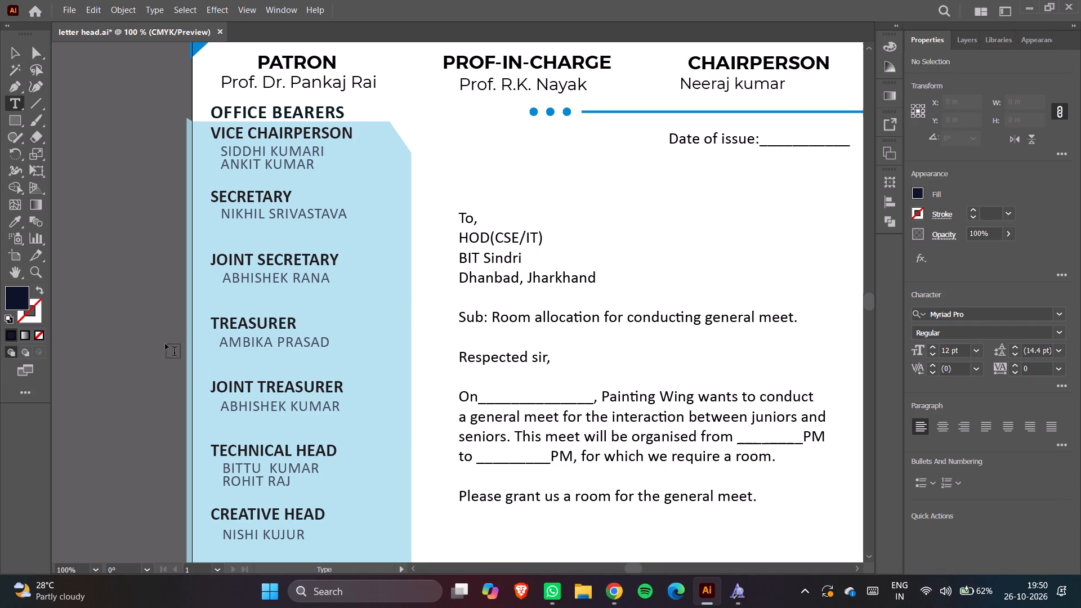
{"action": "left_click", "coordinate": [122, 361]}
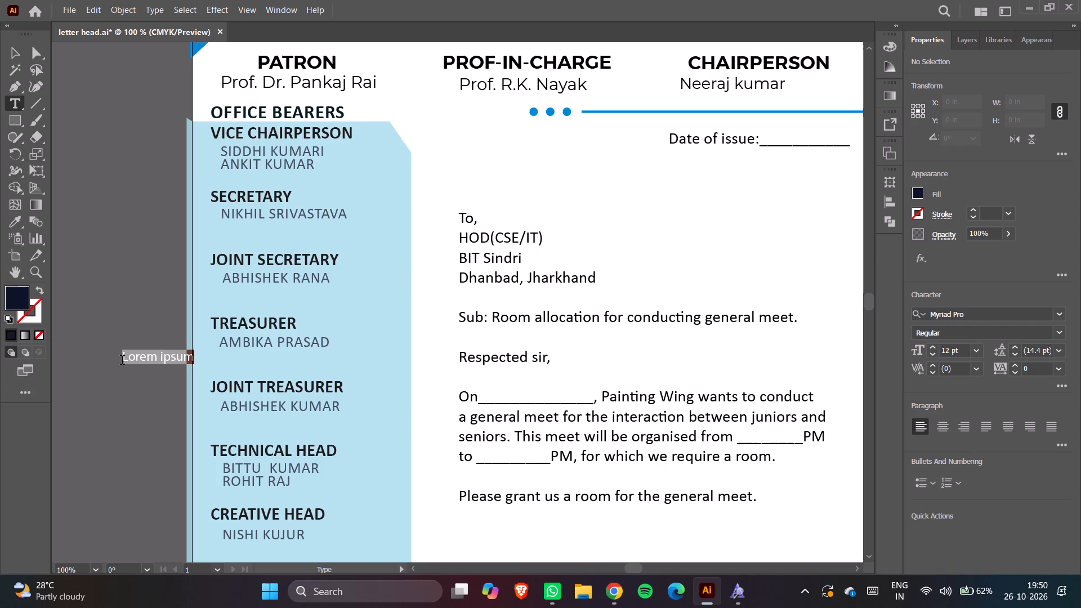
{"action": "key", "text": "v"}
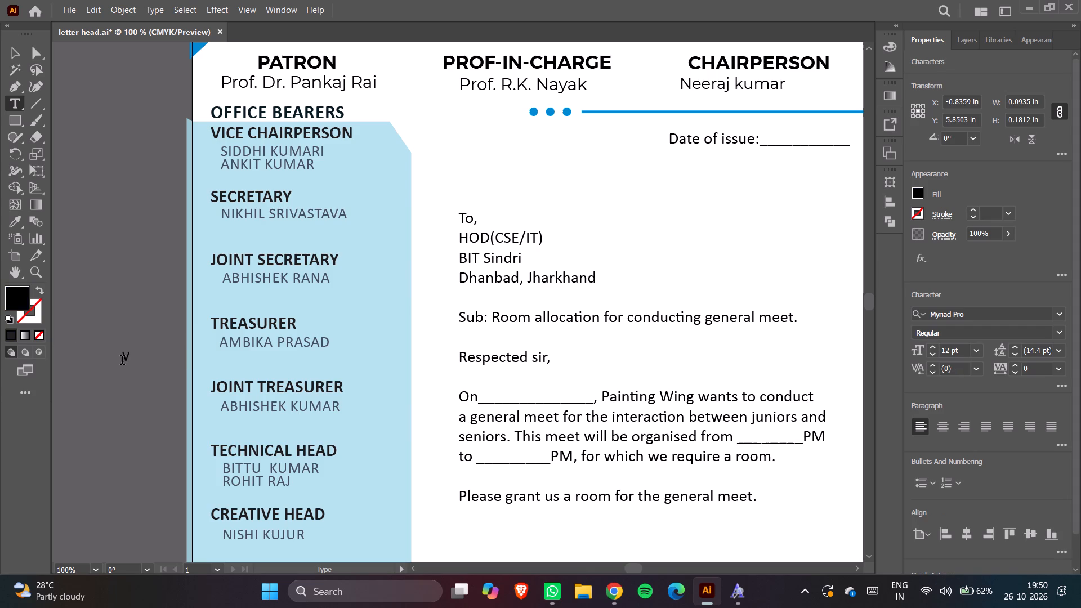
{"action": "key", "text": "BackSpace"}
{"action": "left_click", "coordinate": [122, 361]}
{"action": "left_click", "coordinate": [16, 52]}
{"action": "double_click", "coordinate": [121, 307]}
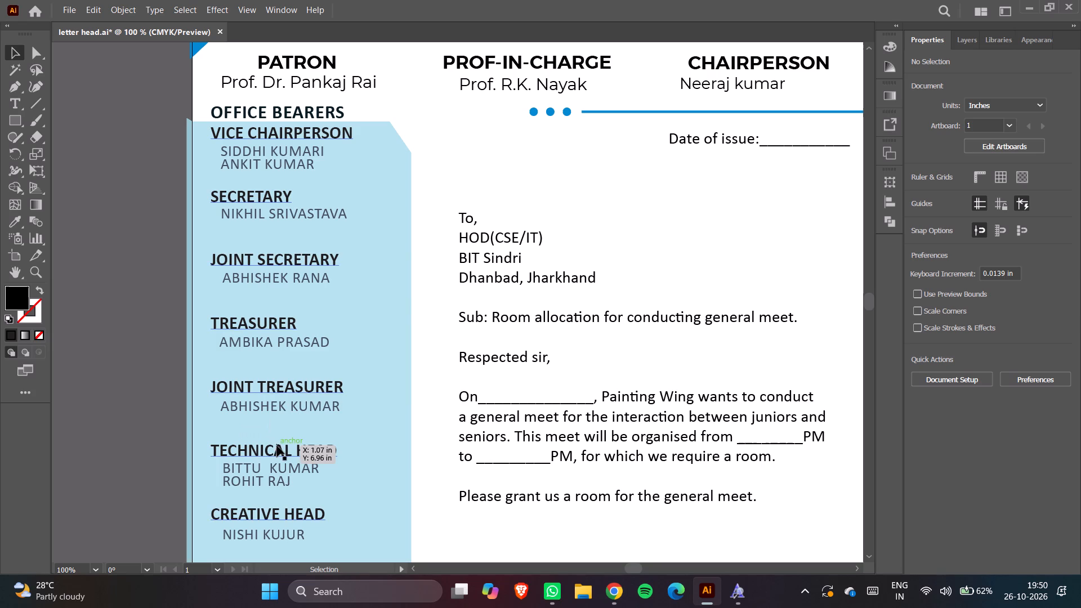
Nudge the name under CREATIVE HEAD up by two 0.0139 in increments, closer to its heading.
{"action": "scroll", "coordinate": [270, 494], "scroll_direction": "down", "scroll_amount": 1}
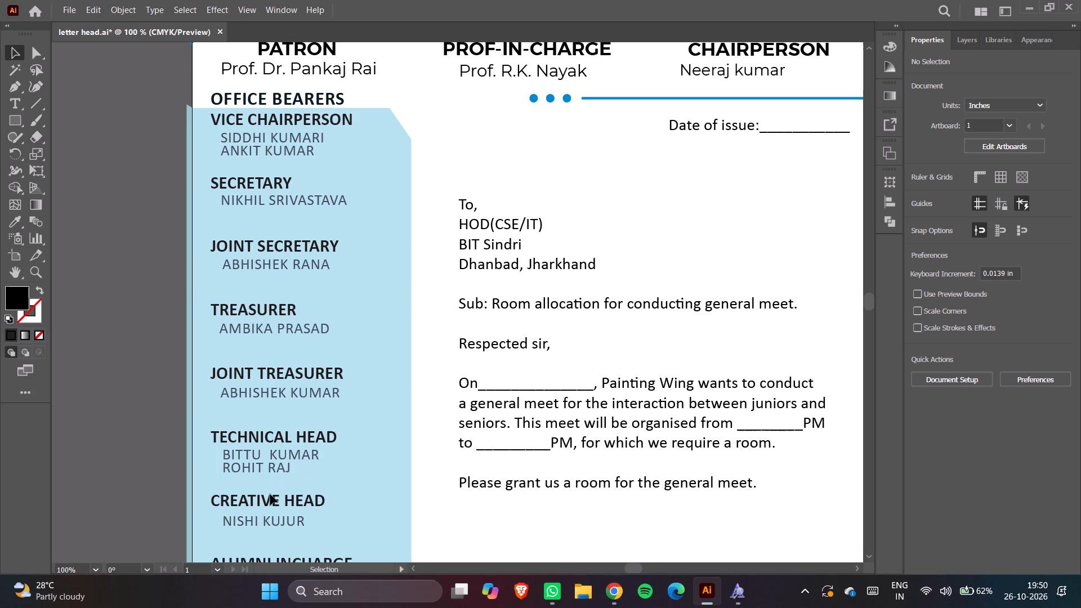
{"action": "scroll", "coordinate": [270, 494], "scroll_direction": "down", "scroll_amount": 1}
{"action": "scroll", "coordinate": [260, 430], "scroll_direction": "down", "scroll_amount": 2}
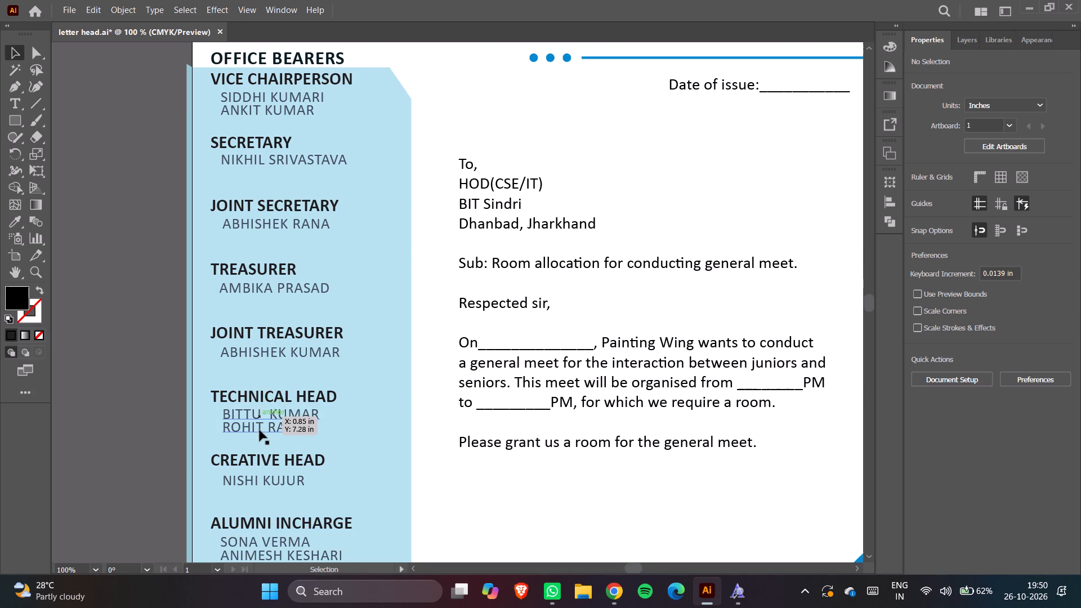
{"action": "scroll", "coordinate": [260, 430], "scroll_direction": "down", "scroll_amount": 1}
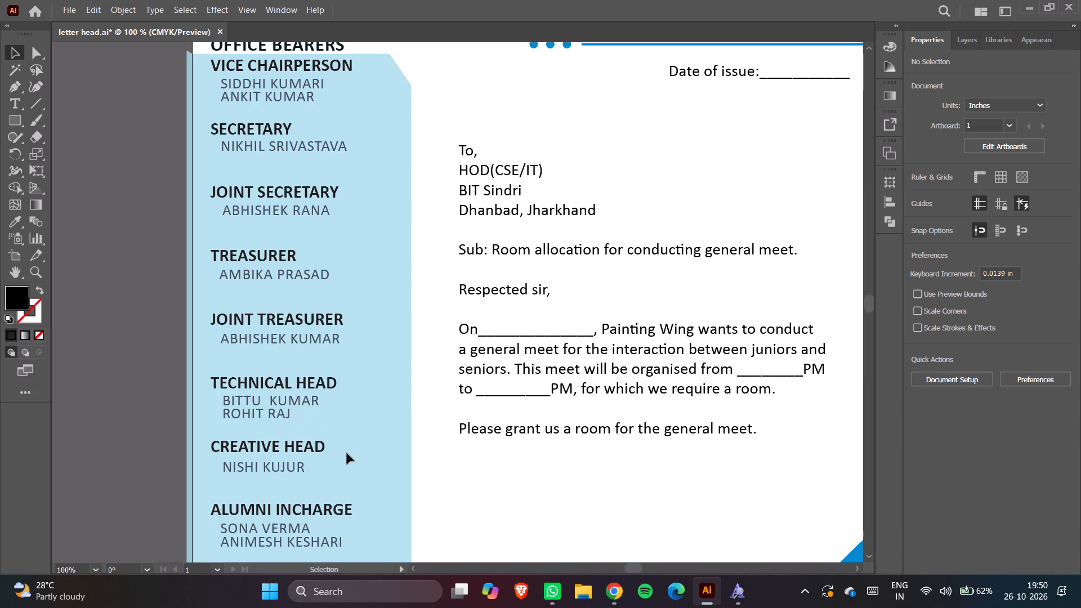
{"action": "left_click", "coordinate": [266, 468]}
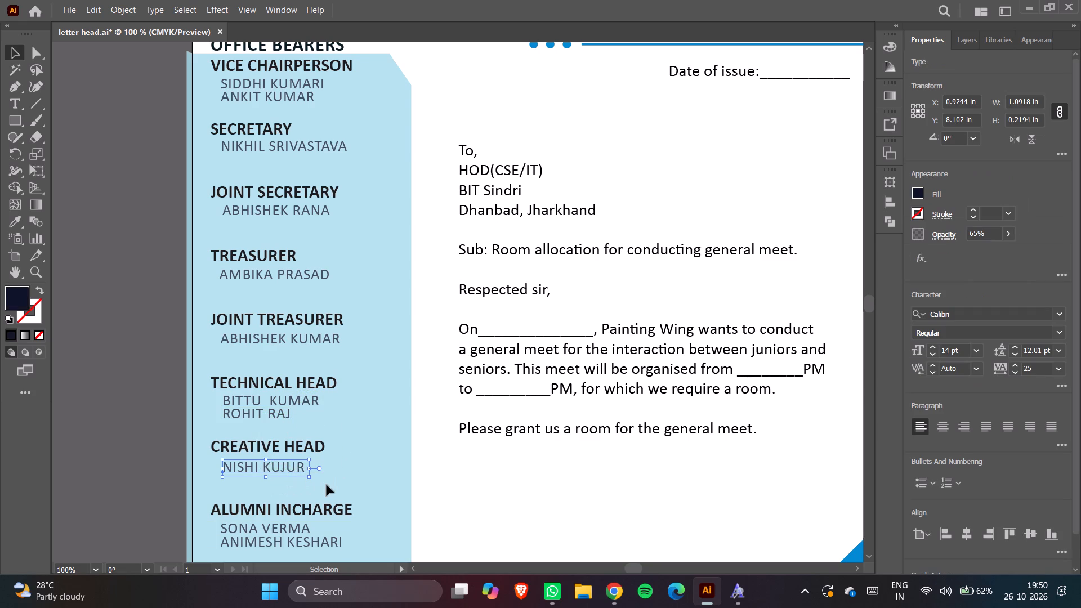
{"action": "key", "text": "Up"}
{"action": "key", "text": "Up"}
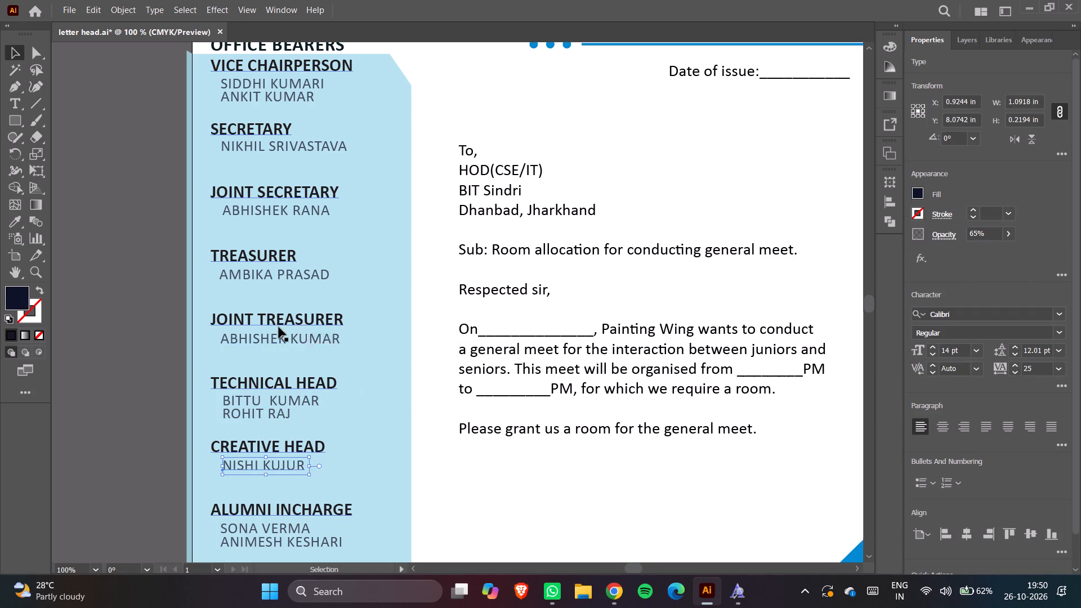
Nudge the Joint Treasurer's name up by two 0.0139 in increments and the Treasurer's name up by one.
{"action": "left_click", "coordinate": [268, 339]}
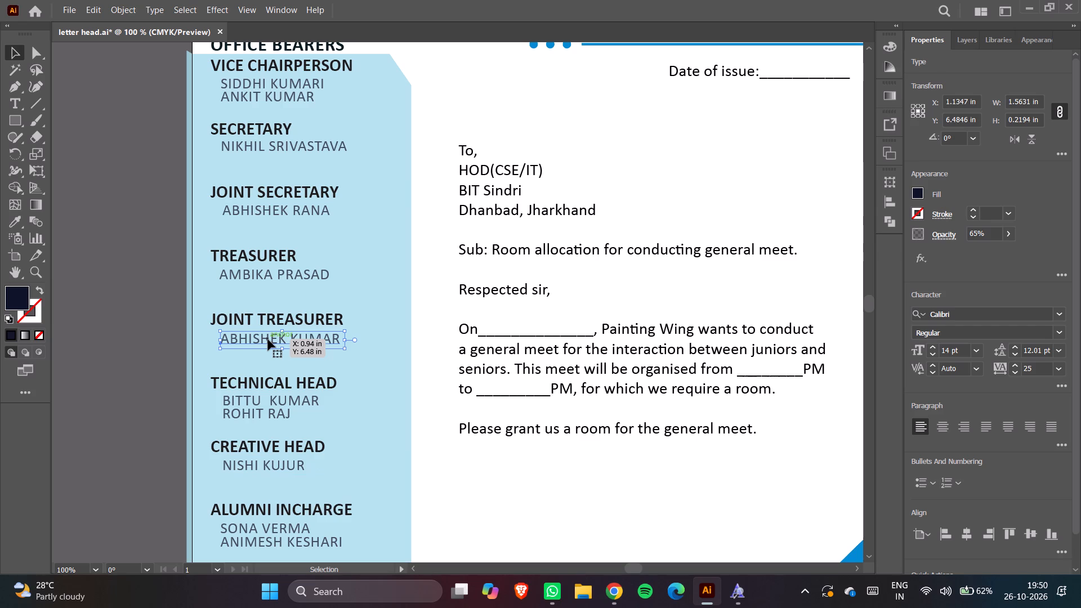
{"action": "key", "text": "Up"}
{"action": "key", "text": "Up"}
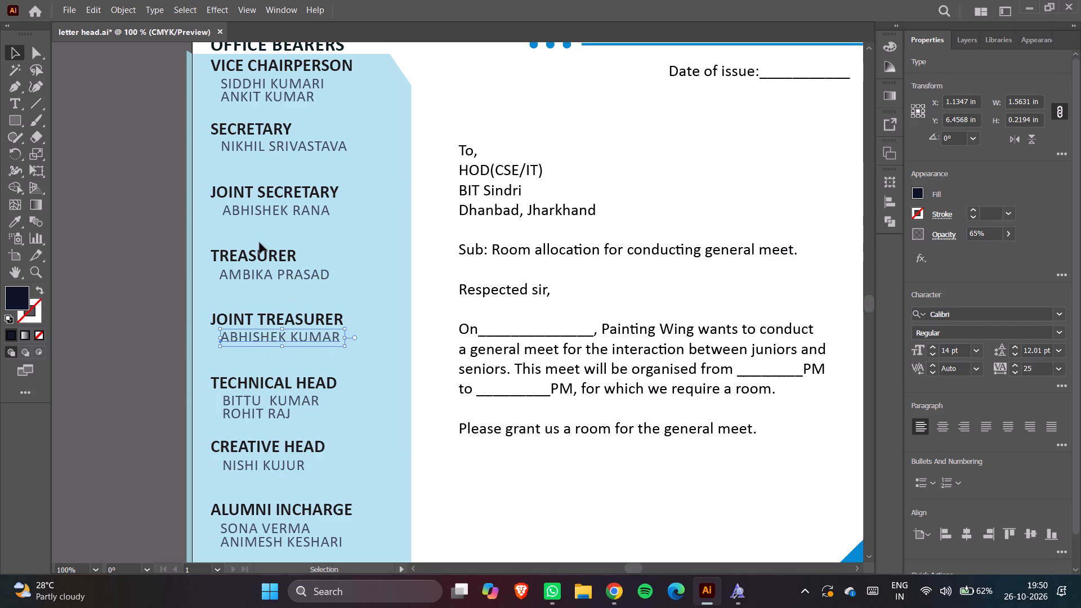
{"action": "left_click", "coordinate": [258, 274]}
{"action": "key", "text": "Up"}
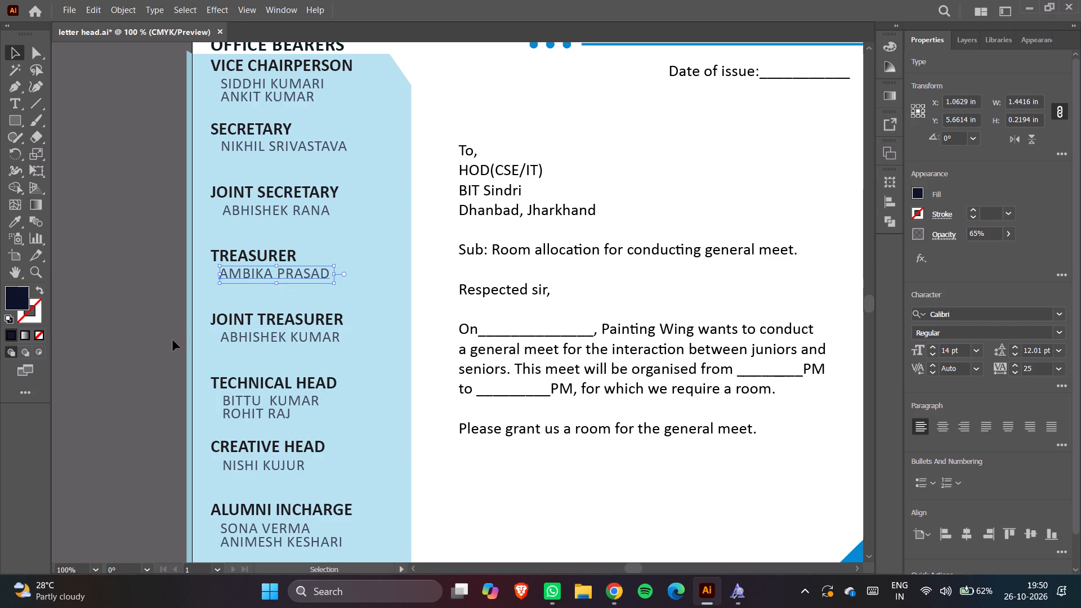
{"action": "left_click", "coordinate": [172, 340]}
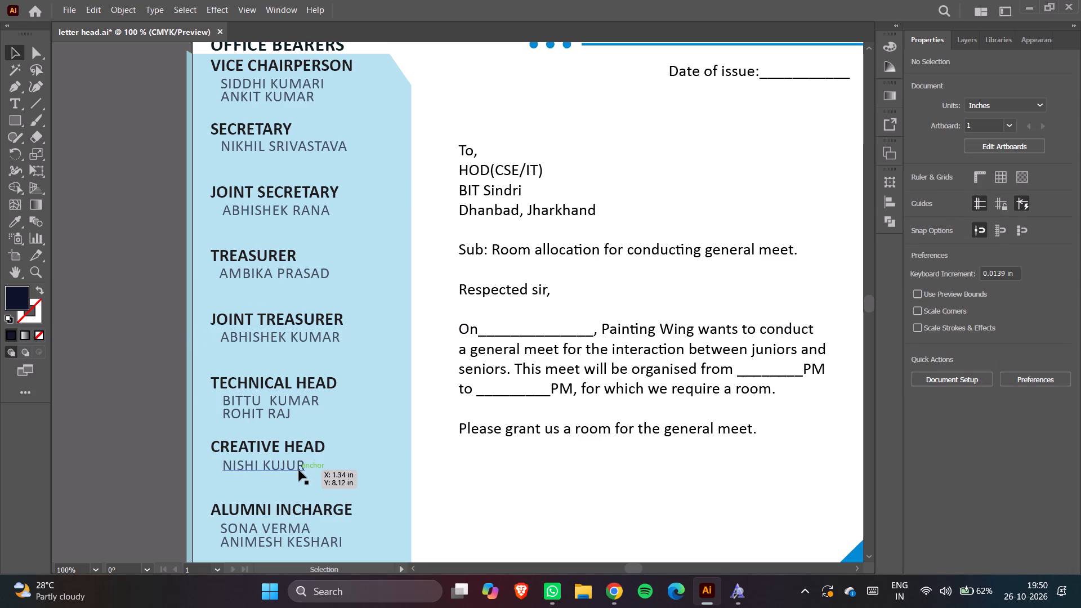
Nudge the Creative Head's name up by one more 0.0139 in increment.
{"action": "left_click", "coordinate": [299, 468]}
{"action": "key", "text": "Up"}
{"action": "left_click", "coordinate": [116, 433]}
Nudge the name under PUBLIC RELATION OFFICER up by one 0.0139 in increment and right by three.
{"action": "scroll", "coordinate": [116, 435], "scroll_direction": "down", "scroll_amount": 2}
{"action": "scroll", "coordinate": [234, 468], "scroll_direction": "down", "scroll_amount": 1}
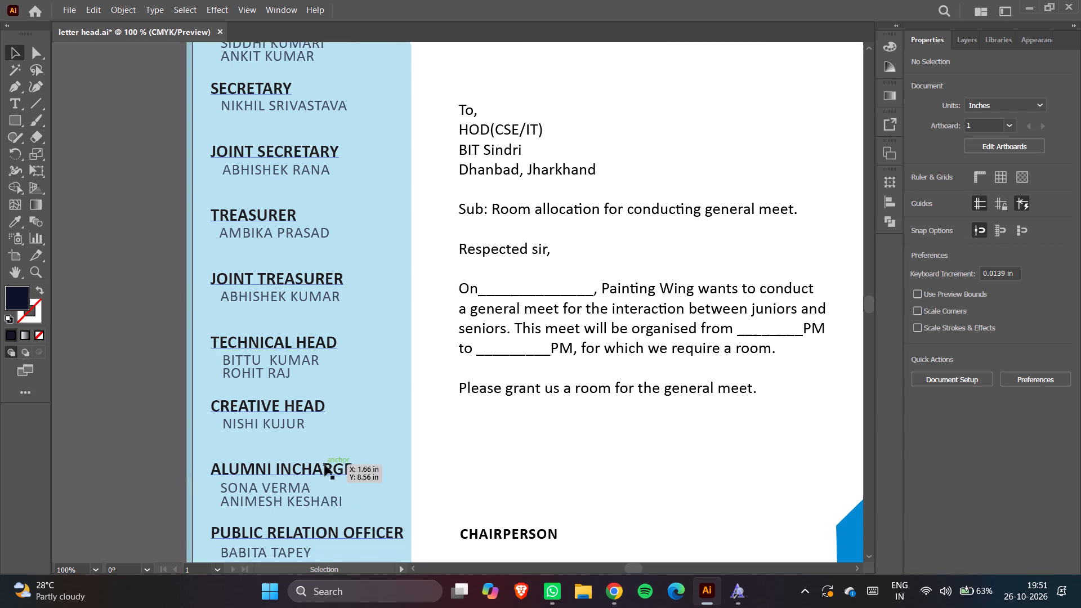
{"action": "scroll", "coordinate": [325, 463], "scroll_direction": "down", "scroll_amount": 3}
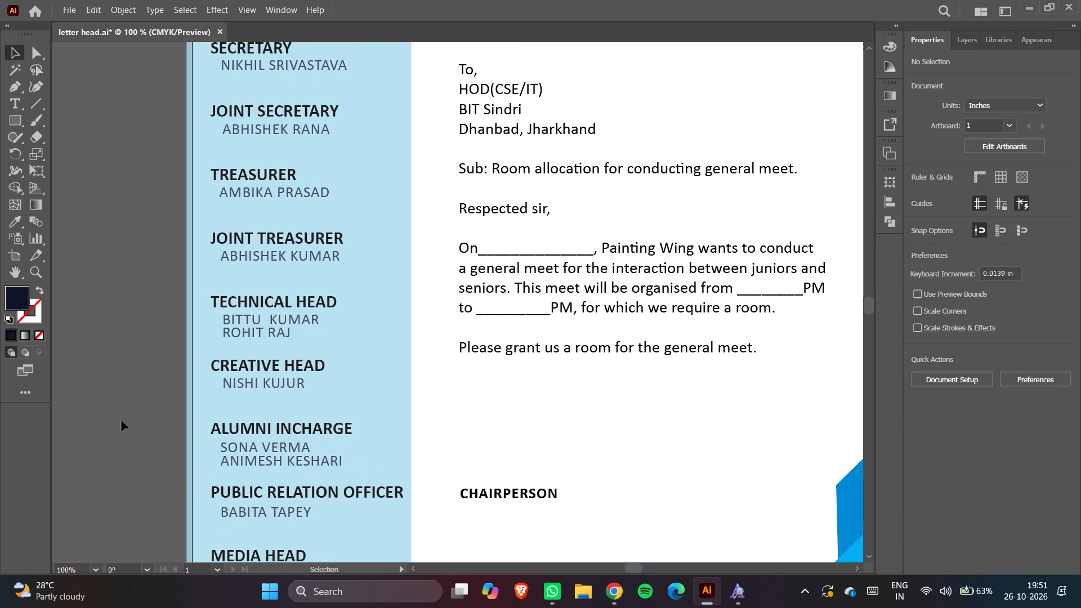
{"action": "scroll", "coordinate": [191, 462], "scroll_direction": "down", "scroll_amount": 1}
{"action": "left_click", "coordinate": [280, 497]}
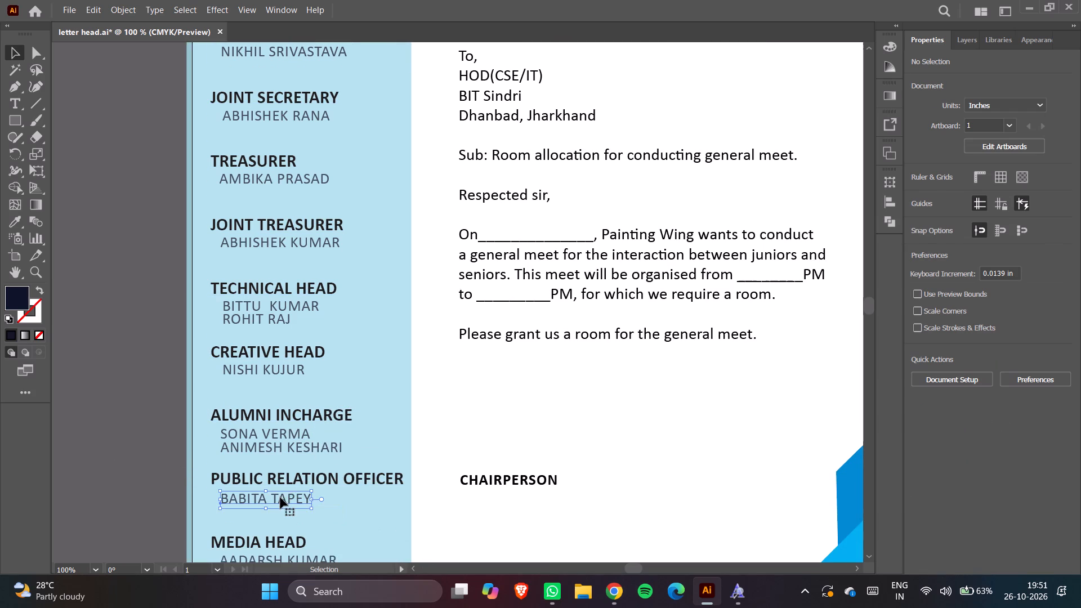
{"action": "key", "text": "Up"}
{"action": "key", "text": "Right"}
{"action": "key", "text": "Right"}
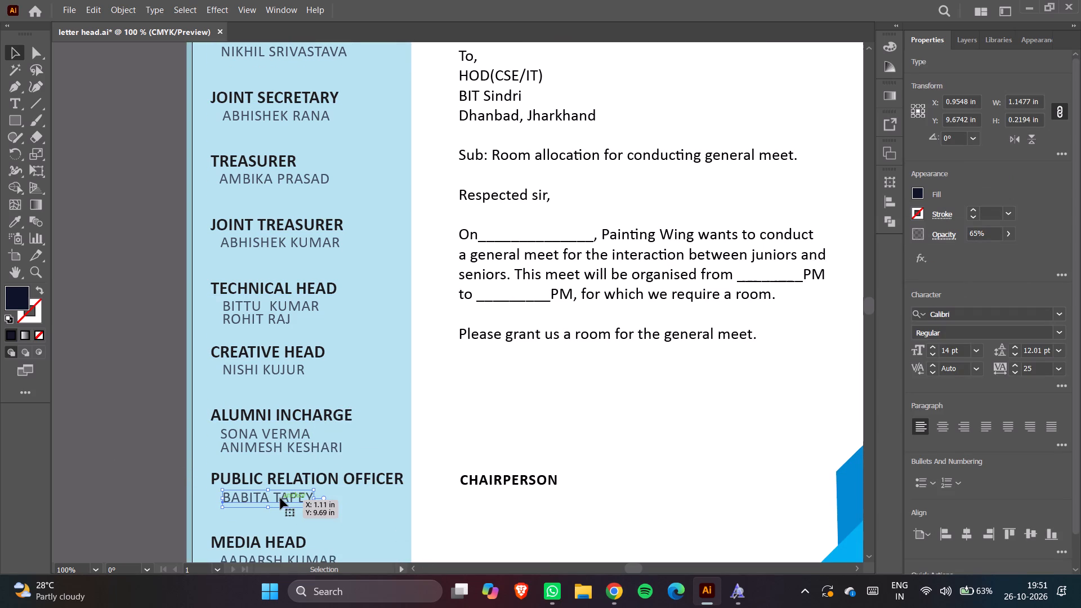
{"action": "key", "text": "Right"}
{"action": "left_click", "coordinate": [47, 309]}
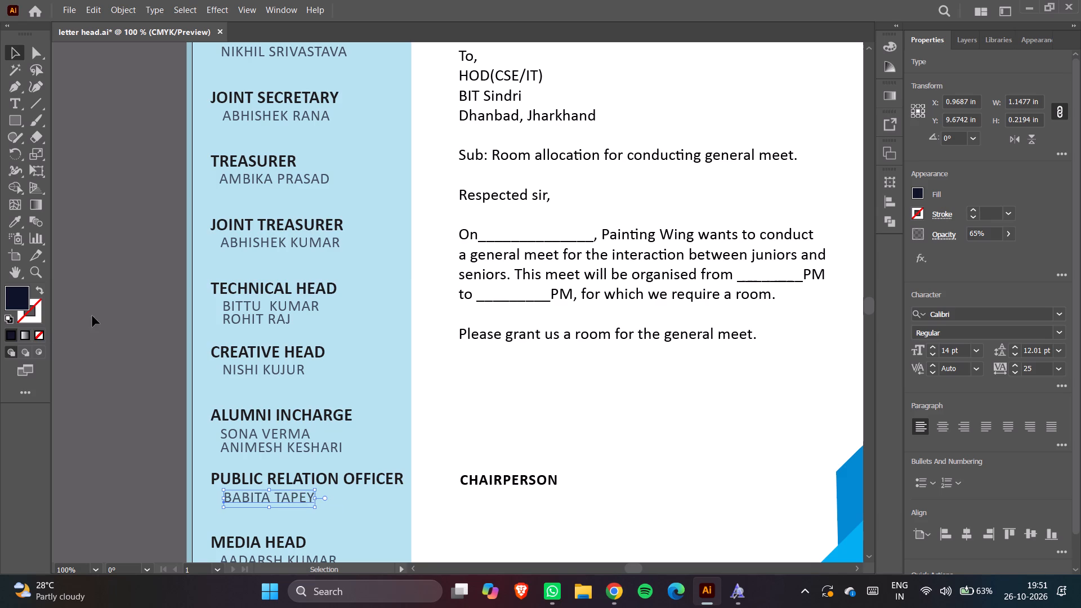
{"action": "left_click", "coordinate": [78, 285]}
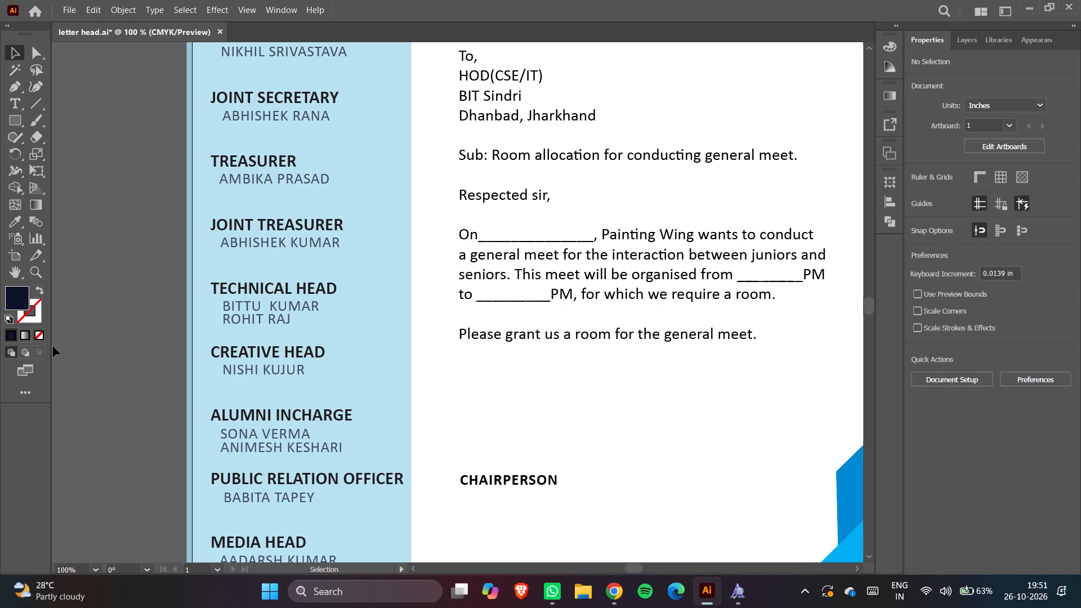
Show the document rulers along the edges of the letterhead canvas.
{"action": "left_click_drag", "start_coordinate": [53, 343], "coordinate": [109, 352]}
{"action": "key", "text": "ctrl+r"}
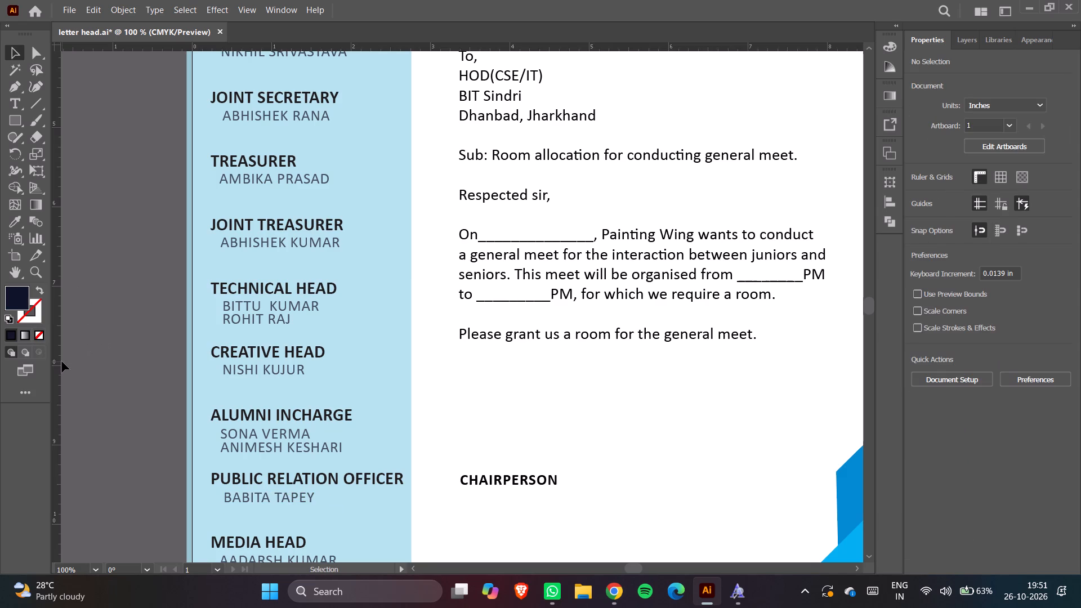
Add a vertical guide and move it onto the office bearers column, near the left edge of the headings.
{"action": "left_click_drag", "start_coordinate": [58, 349], "coordinate": [169, 382]}
{"action": "left_click_drag", "start_coordinate": [169, 382], "coordinate": [169, 385]}
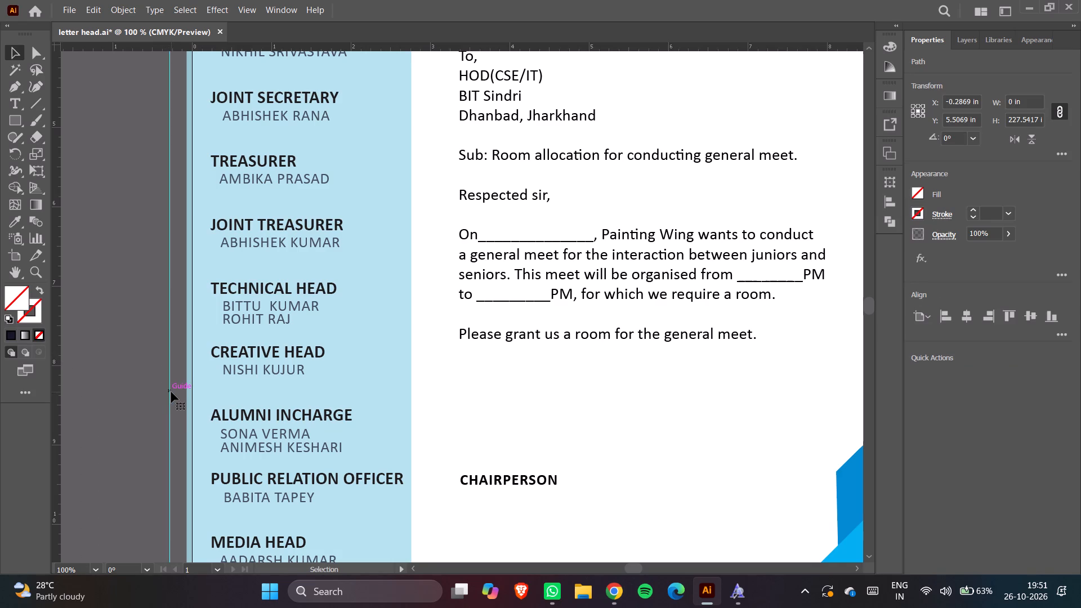
{"action": "left_click_drag", "start_coordinate": [171, 397], "coordinate": [214, 404]}
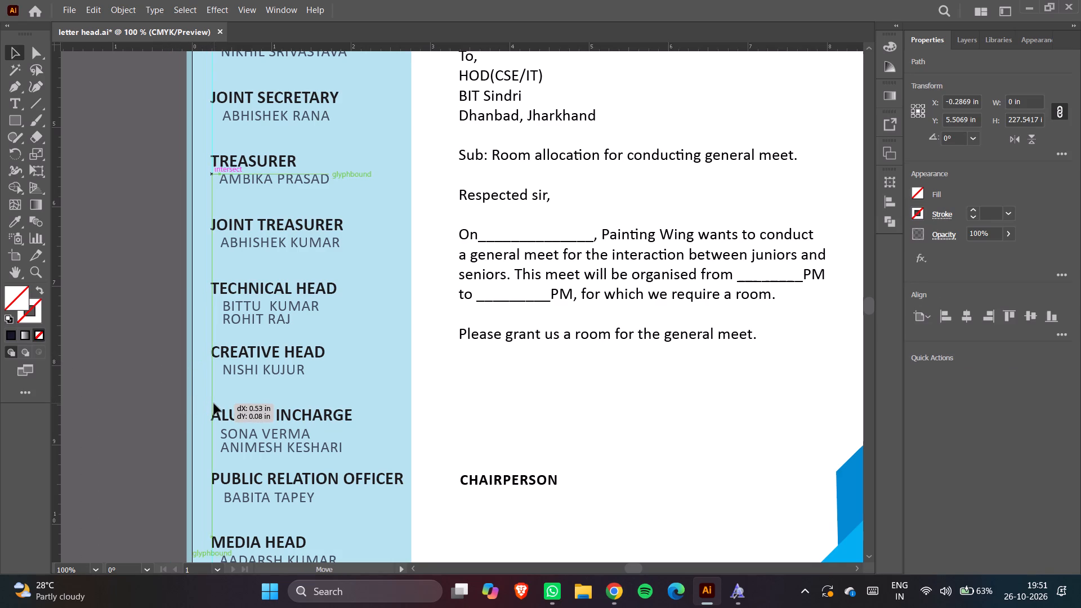
{"action": "left_click_drag", "start_coordinate": [214, 404], "coordinate": [216, 408]}
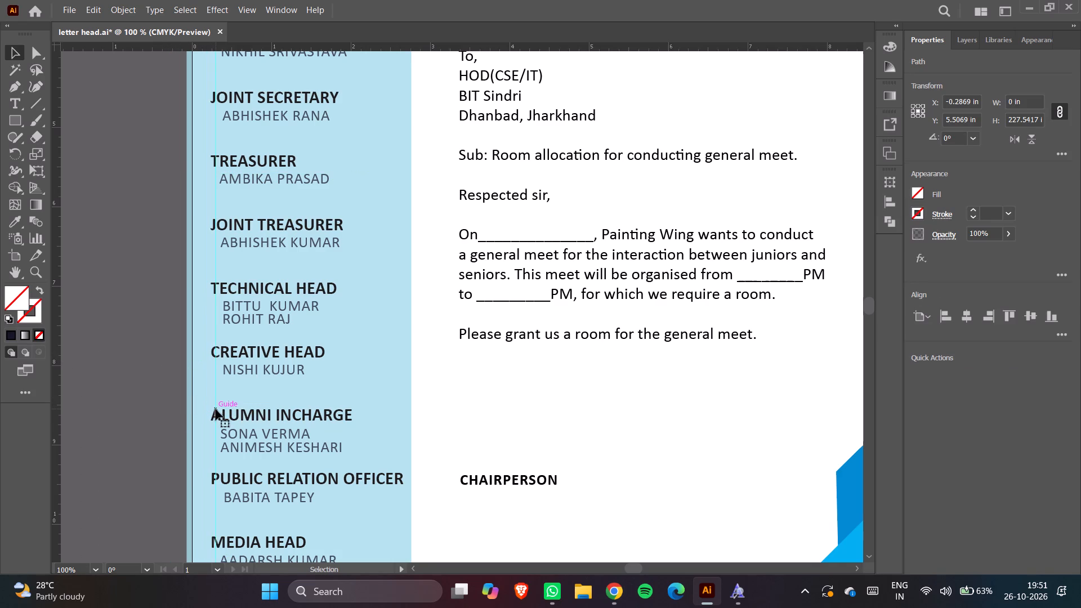
{"action": "left_click", "coordinate": [159, 324]}
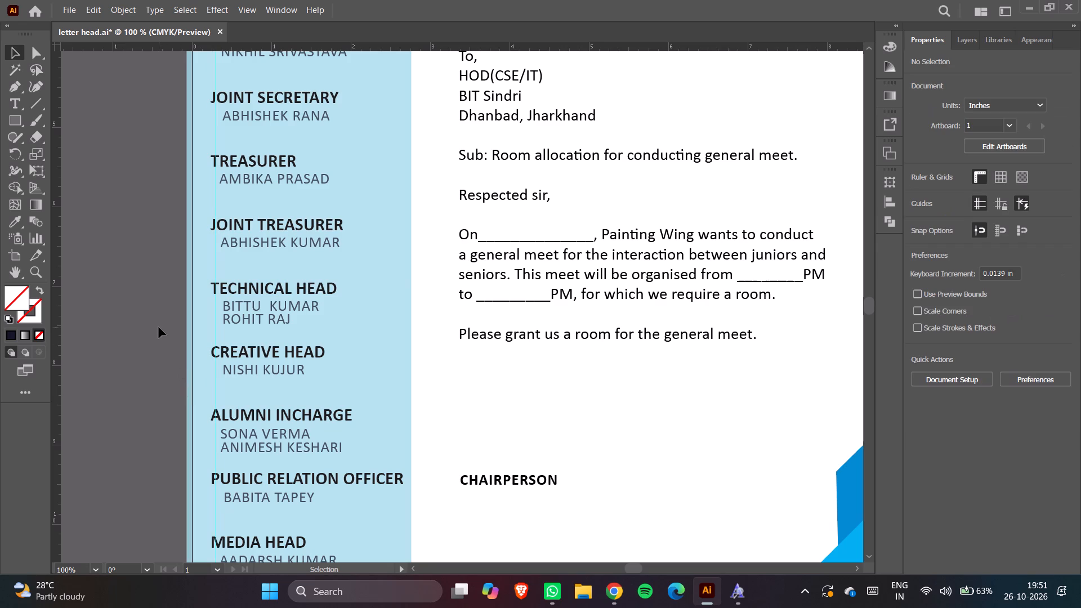
Place a second vertical guide down the middle of the letterhead page, at about 4.3 in.
{"action": "key", "text": "ctrl+minus"}
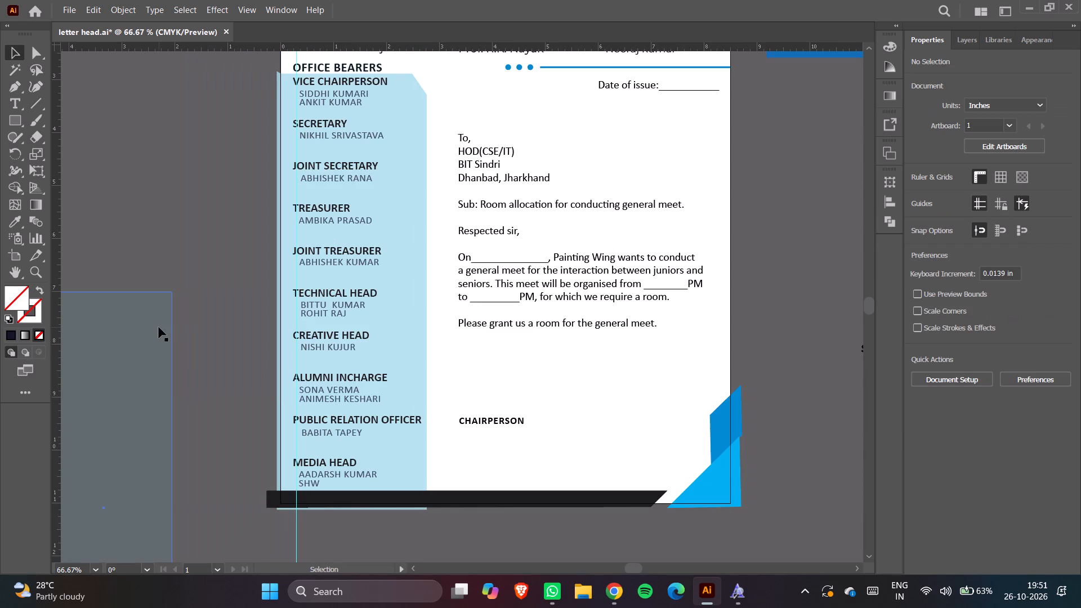
{"action": "scroll", "coordinate": [159, 327], "scroll_direction": "up", "scroll_amount": 1}
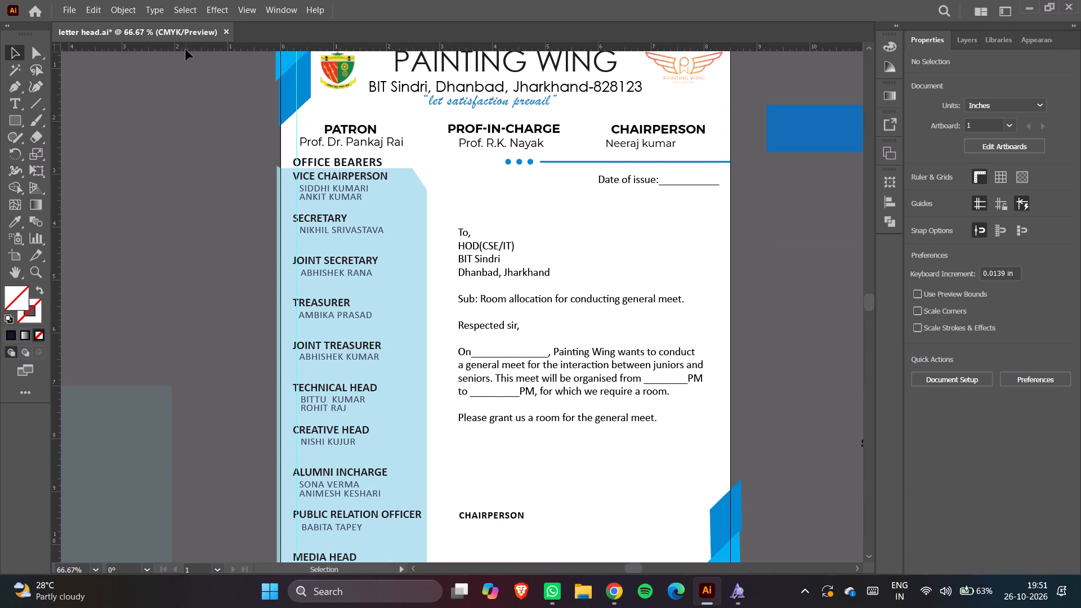
{"action": "left_click_drag", "start_coordinate": [58, 192], "coordinate": [58, 188]}
{"action": "left_click_drag", "start_coordinate": [58, 188], "coordinate": [507, 253]}
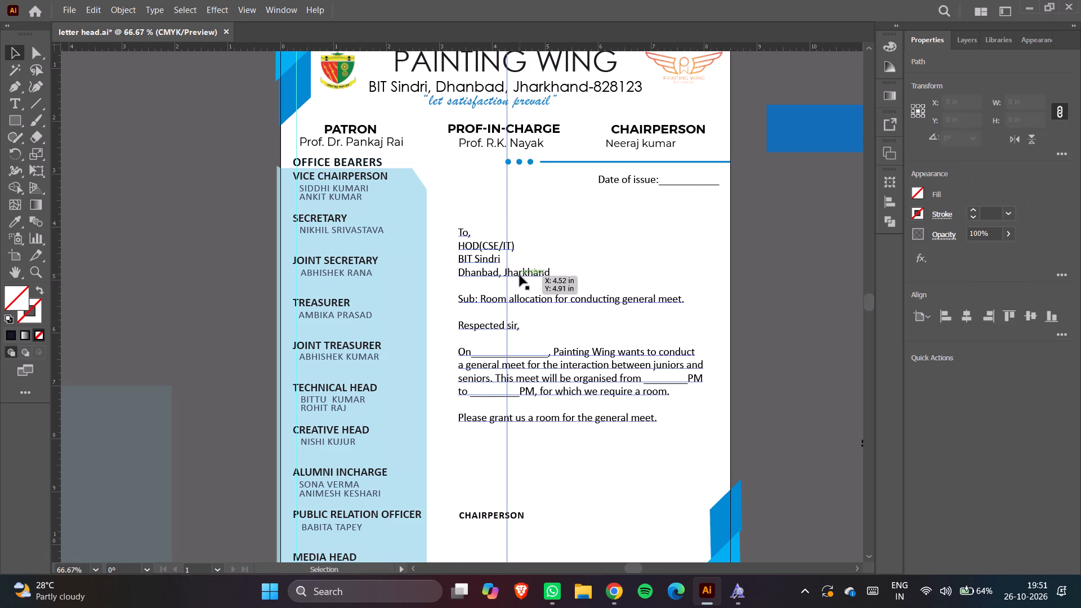
{"action": "left_click", "coordinate": [787, 209]}
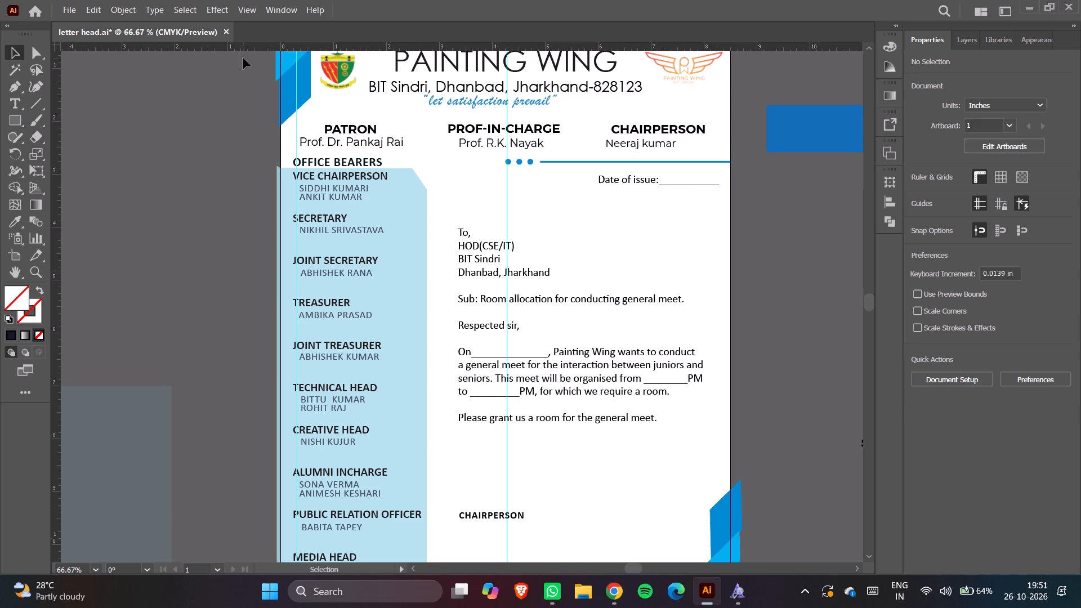
Place a horizontal guide at about 3.11 in, along the lower edge of the VICE CHAIRPERSON heading.
{"action": "left_click_drag", "start_coordinate": [245, 46], "coordinate": [268, 180]}
{"action": "left_click_drag", "start_coordinate": [268, 180], "coordinate": [270, 180]}
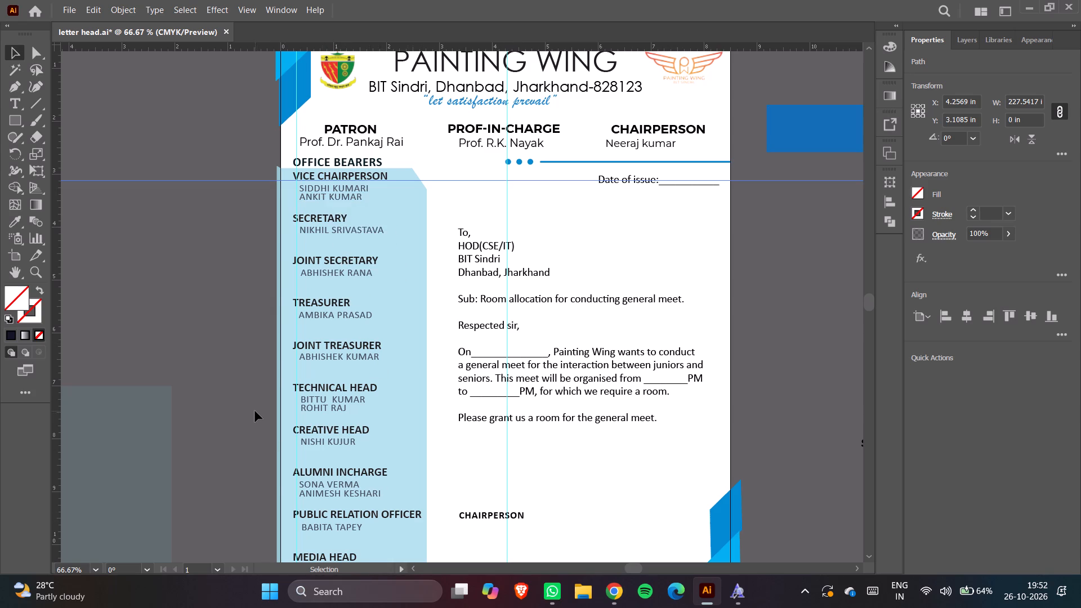
Delete the leftover letters SHW on the second line beneath the MEDIA HEAD heading.
{"action": "key", "text": "ctrl+plus"}
{"action": "scroll", "coordinate": [255, 411], "scroll_direction": "right", "scroll_amount": 1}
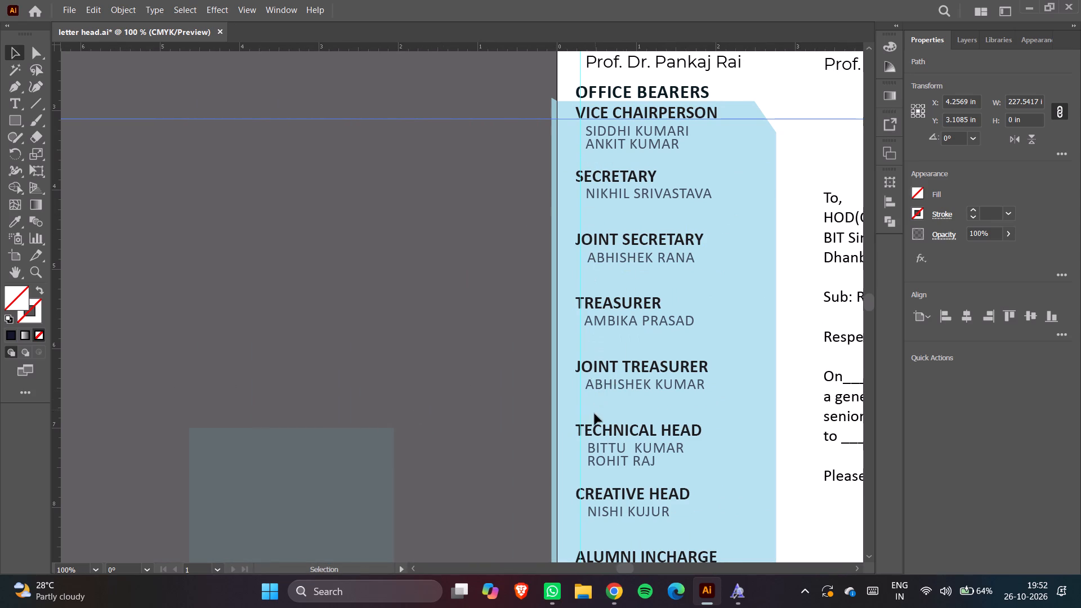
{"action": "scroll", "coordinate": [592, 493], "scroll_direction": "down", "scroll_amount": 1}
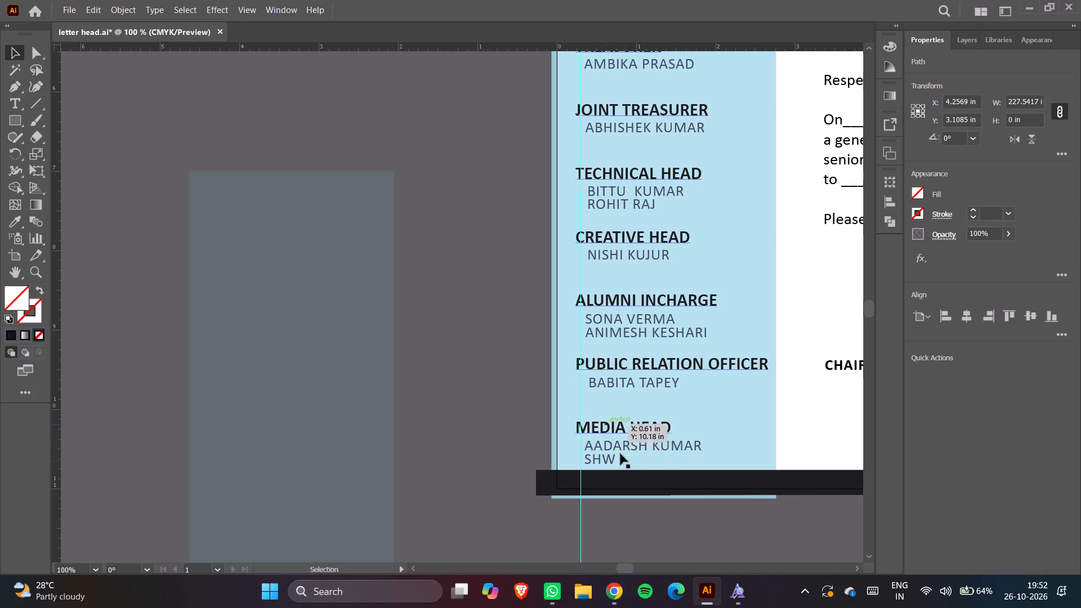
{"action": "left_click", "coordinate": [591, 463]}
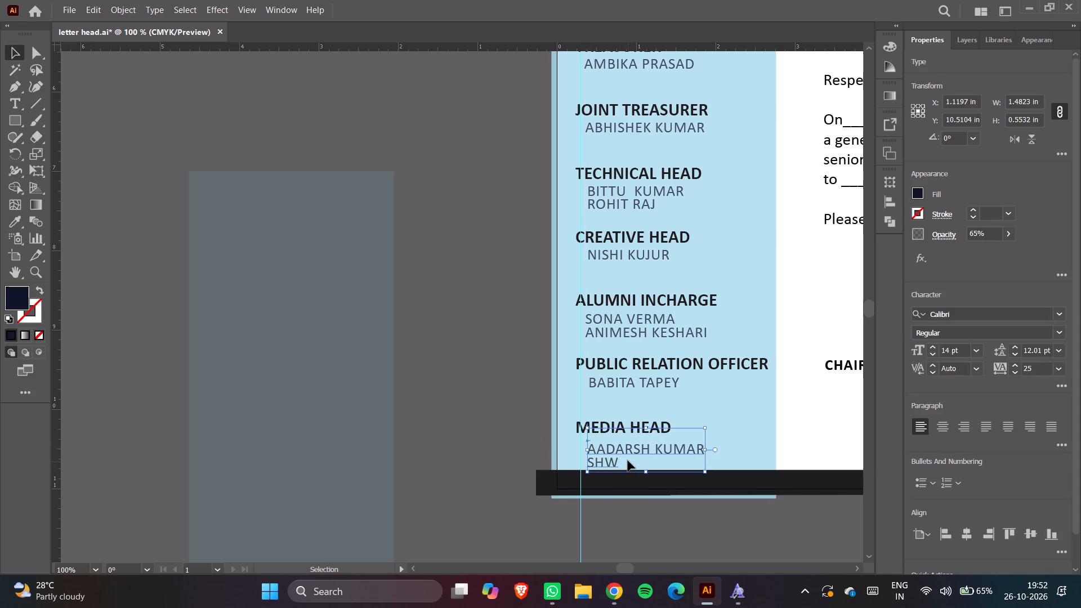
{"action": "key", "text": "ctrl+z"}
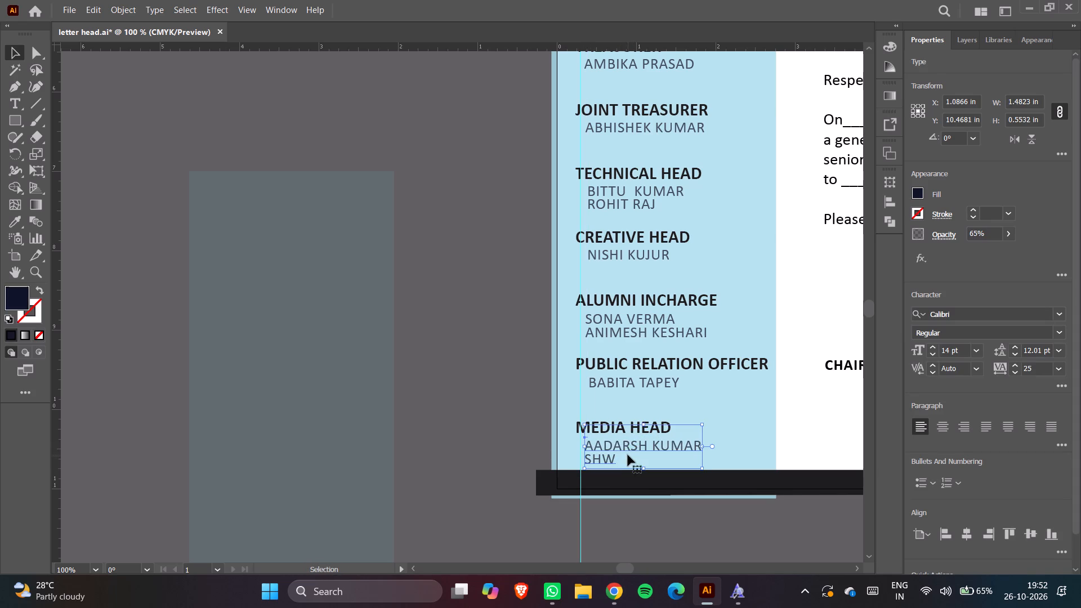
{"action": "key", "text": "t"}
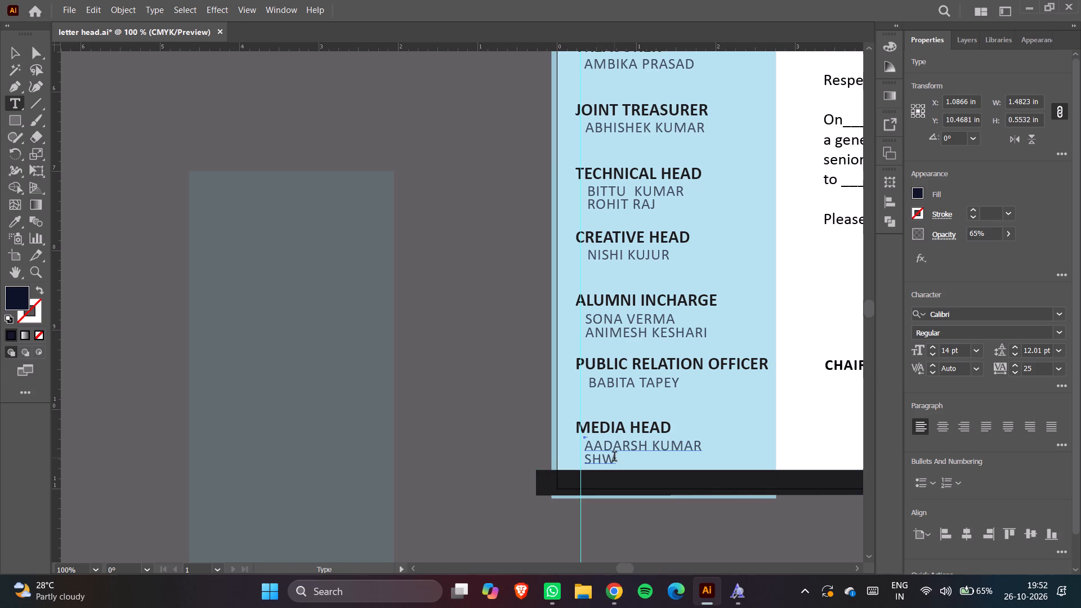
{"action": "left_click", "coordinate": [614, 454]}
{"action": "key", "text": "BackSpace"}
{"action": "key", "text": "BackSpace"}
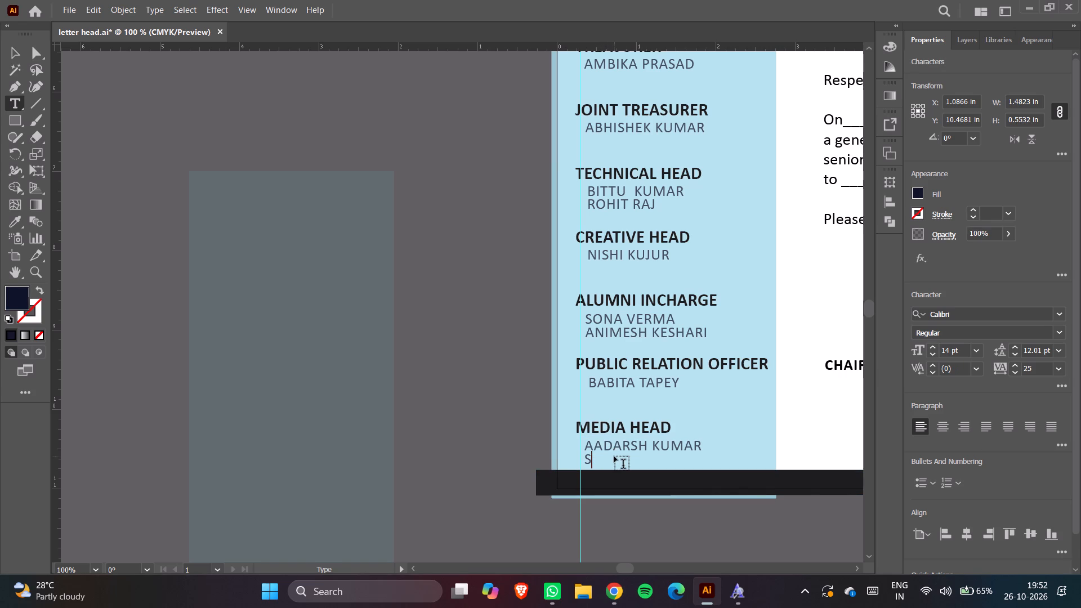
{"action": "key", "text": "BackSpace"}
{"action": "left_click", "coordinate": [16, 48]}
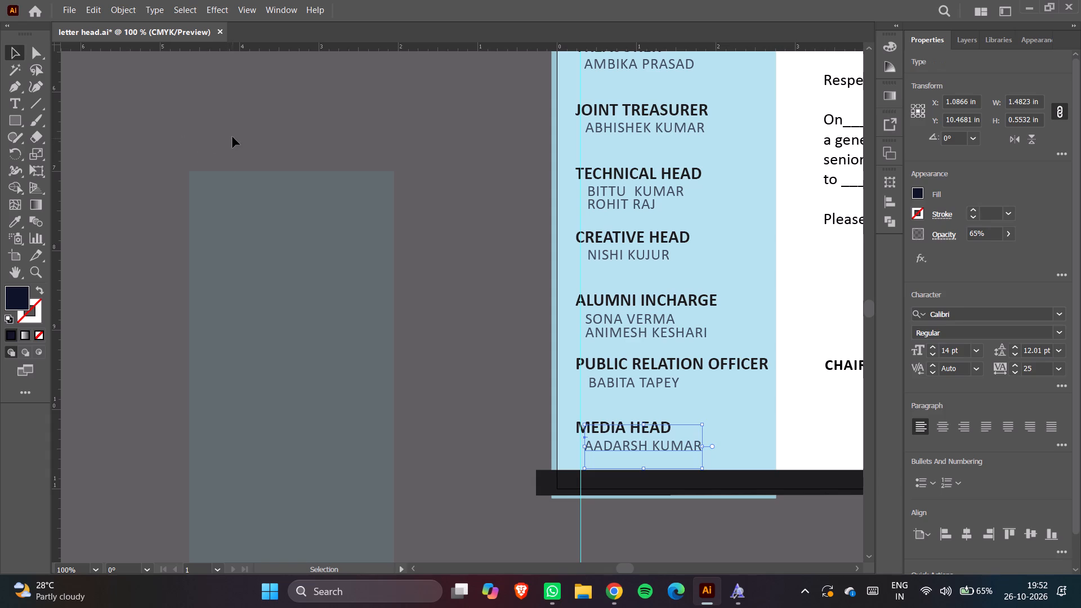
{"action": "left_click", "coordinate": [233, 136]}
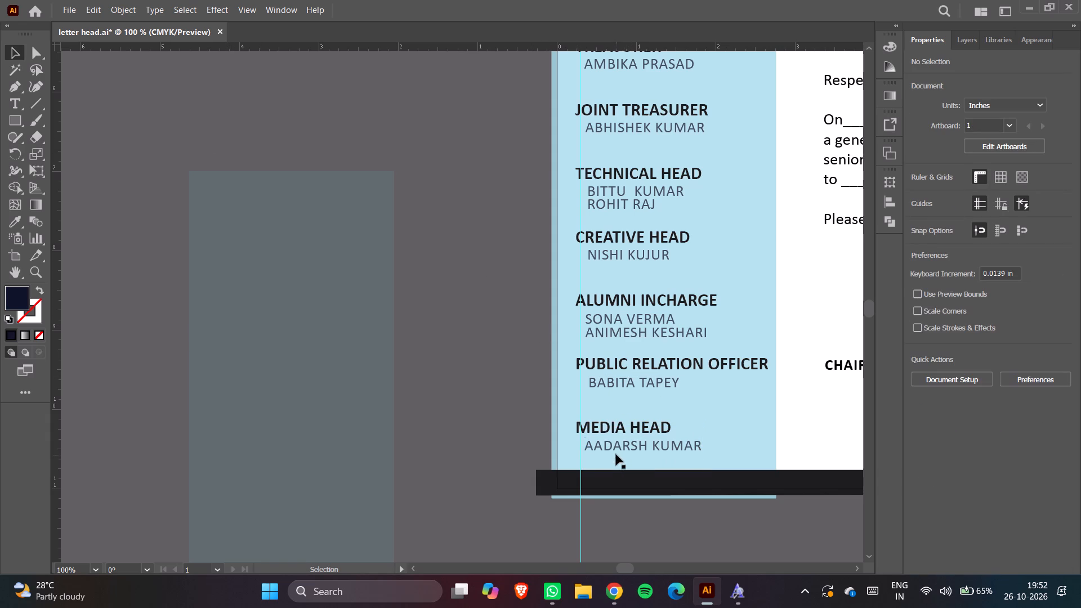
Nudge the Media Head's name right by two 0.0139 in increments.
{"action": "left_click", "coordinate": [616, 448]}
{"action": "key", "text": "Right"}
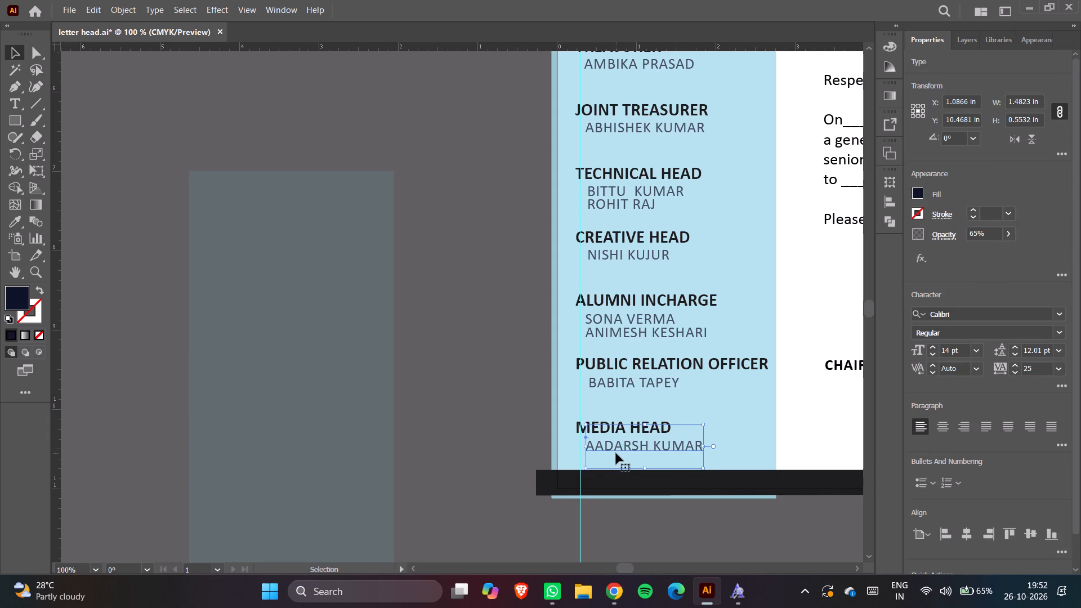
{"action": "key", "text": "Right"}
{"action": "left_click", "coordinate": [492, 221]}
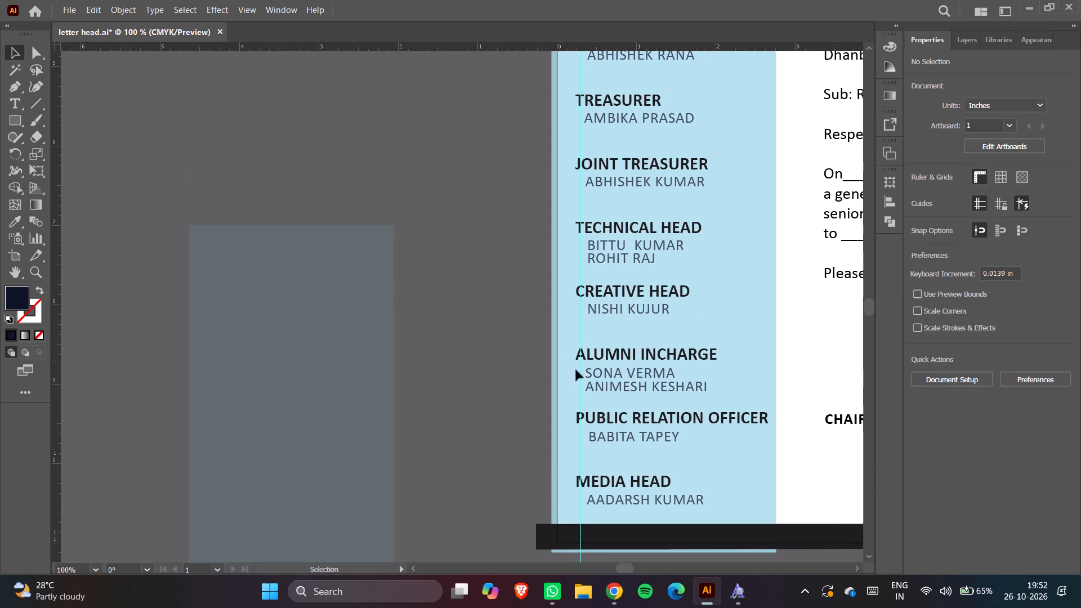
Nudge the two names under ALUMNI INCHARGE up by two 0.0139 in increments.
{"action": "left_click", "coordinate": [638, 371]}
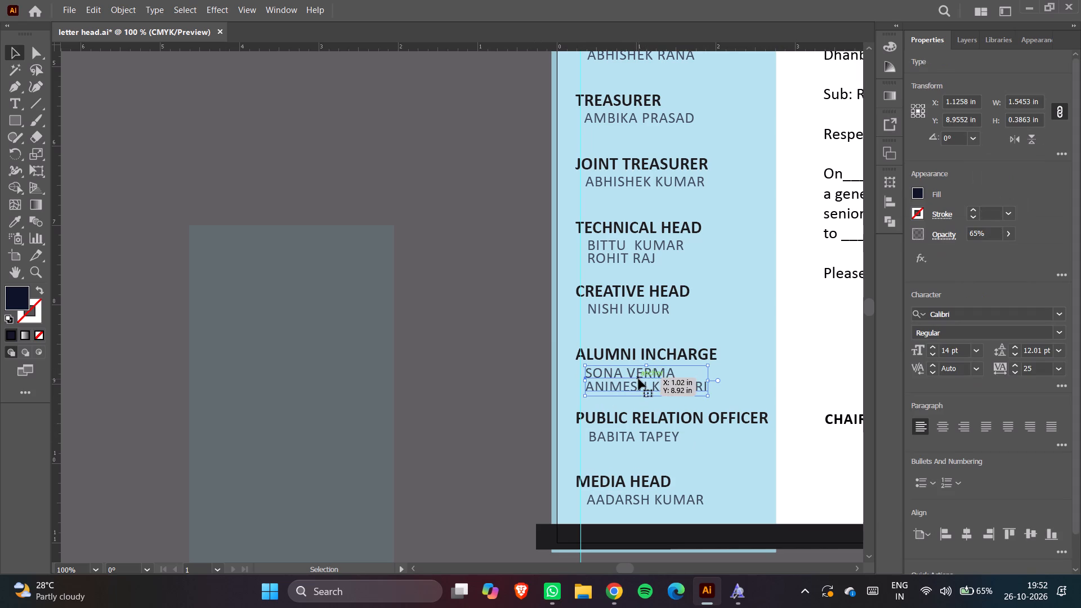
{"action": "key", "text": "Up"}
{"action": "key", "text": "Up"}
{"action": "left_click", "coordinate": [476, 218]}
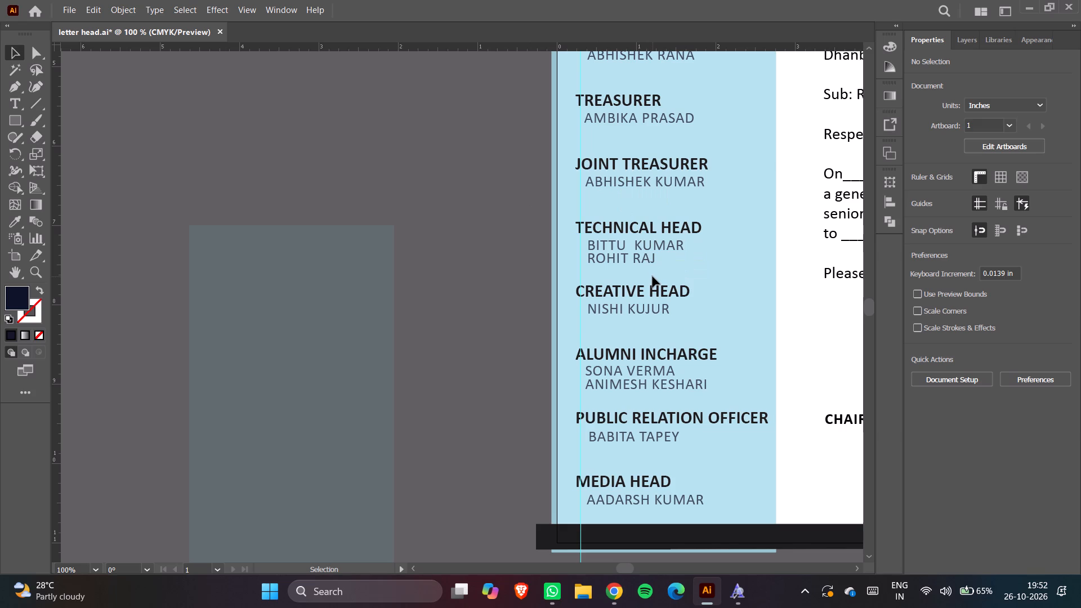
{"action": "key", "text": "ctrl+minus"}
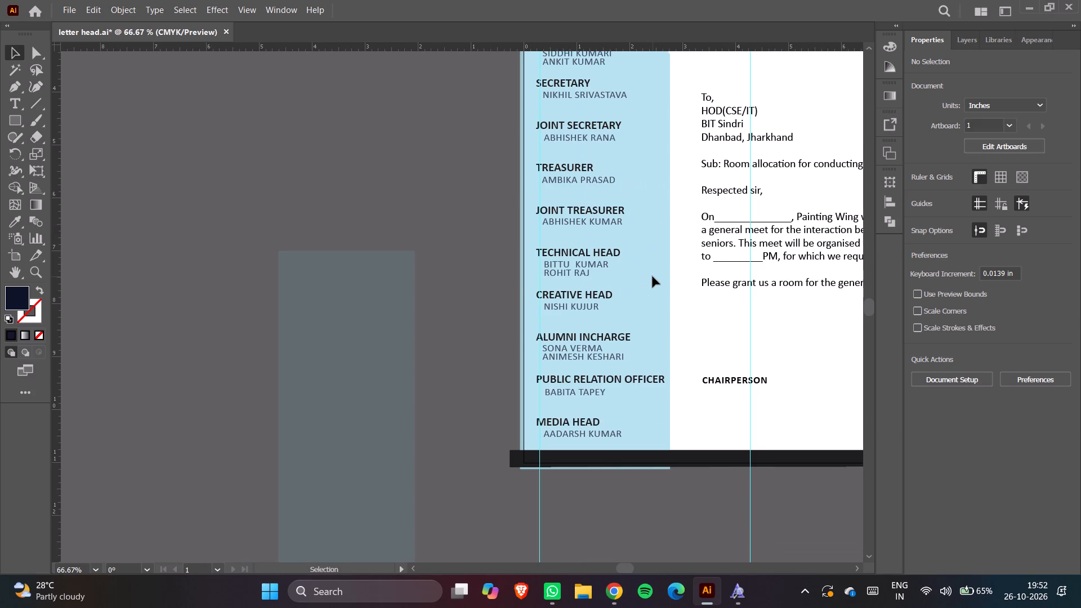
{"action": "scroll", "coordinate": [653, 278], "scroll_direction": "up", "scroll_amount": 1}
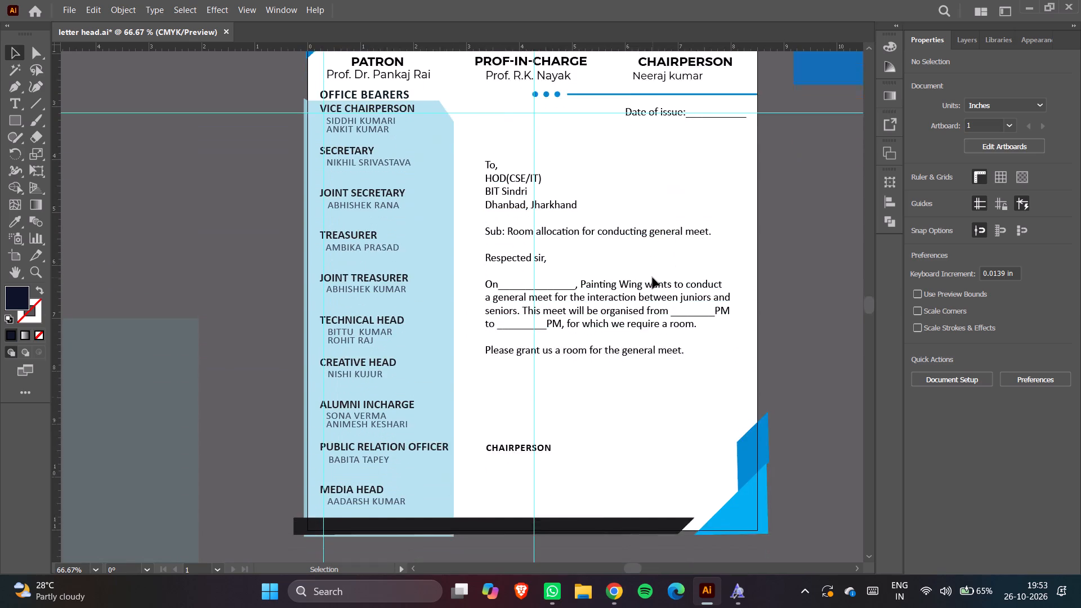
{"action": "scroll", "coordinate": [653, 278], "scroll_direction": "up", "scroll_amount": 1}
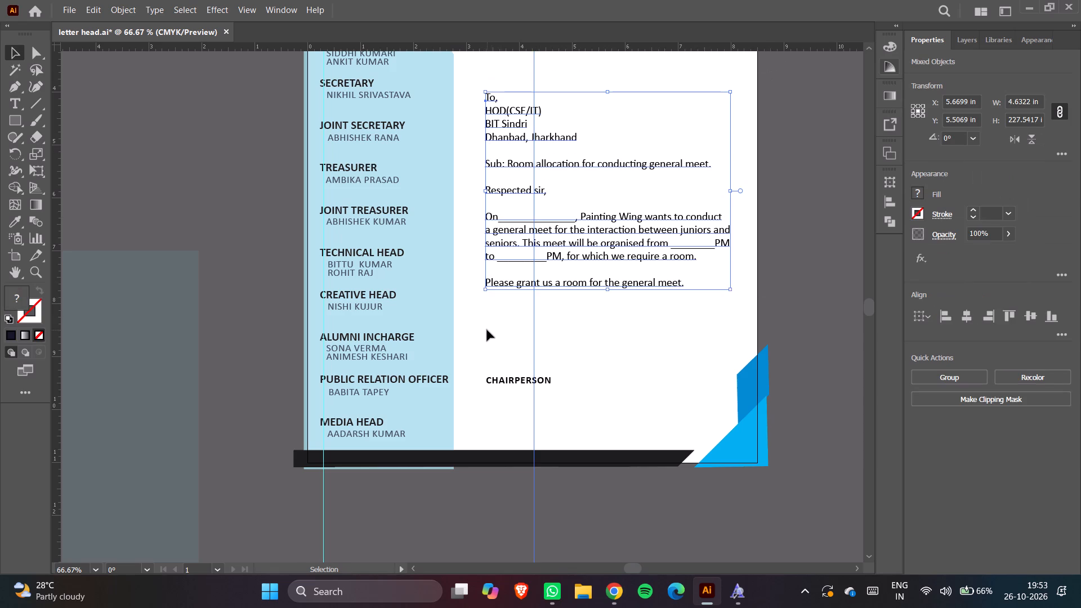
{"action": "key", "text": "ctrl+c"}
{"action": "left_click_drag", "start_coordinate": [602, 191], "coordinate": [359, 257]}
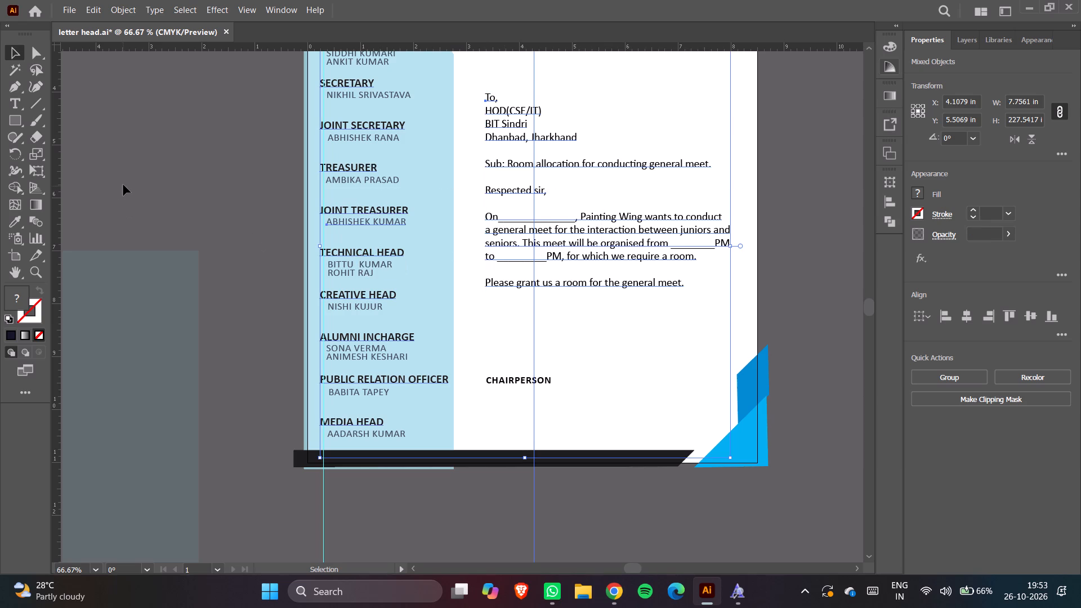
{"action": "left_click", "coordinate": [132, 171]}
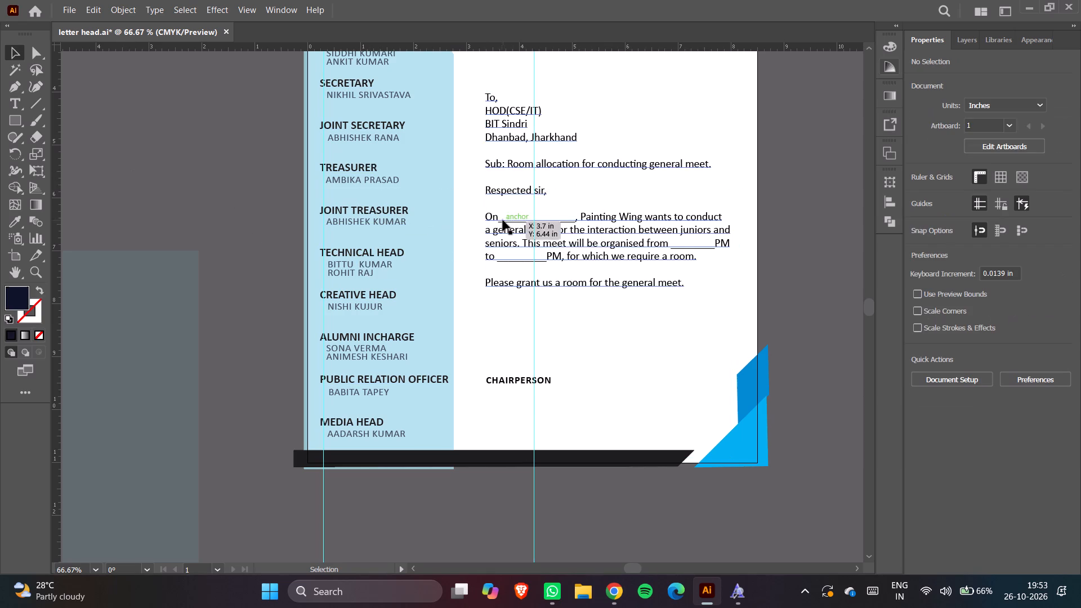
Move the room-allocation letter text off the page, onto the empty canvas left of the letterhead.
{"action": "left_click", "coordinate": [574, 236]}
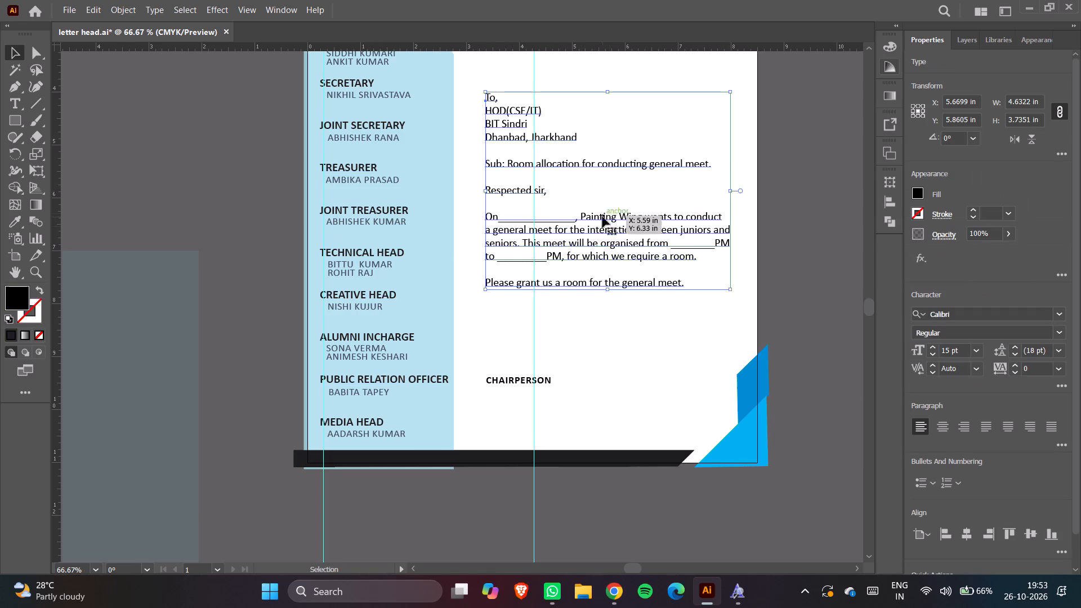
{"action": "left_click_drag", "start_coordinate": [613, 212], "coordinate": [149, 134]}
{"action": "left_click", "coordinate": [271, 342]}
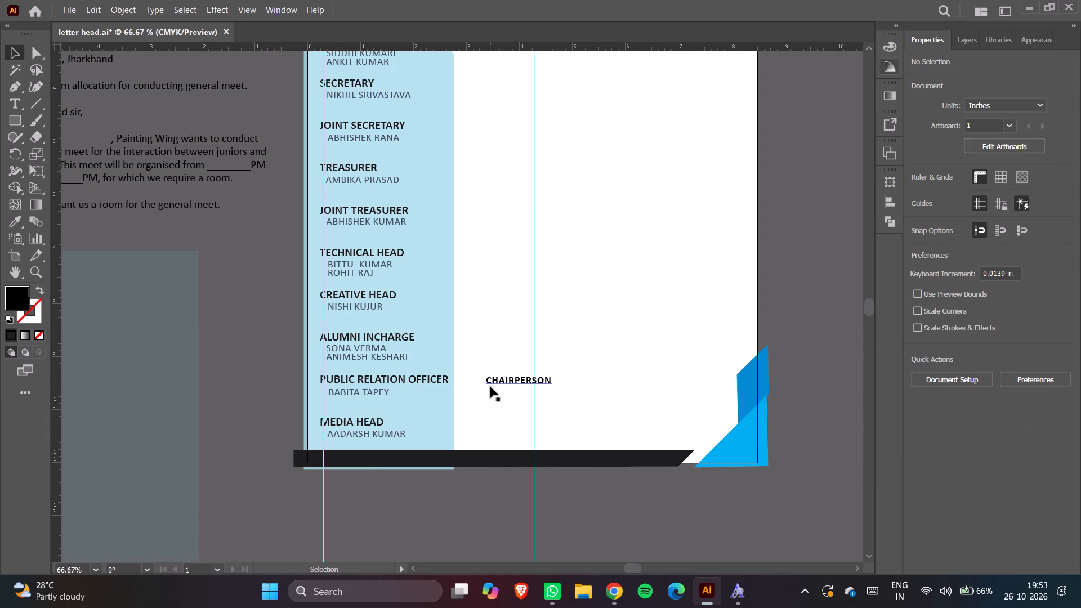
Move the CHAIRPERSON signature label off the page, to just below the relocated letter text.
{"action": "left_click", "coordinate": [492, 381]}
{"action": "left_click_drag", "start_coordinate": [505, 379], "coordinate": [355, 329]}
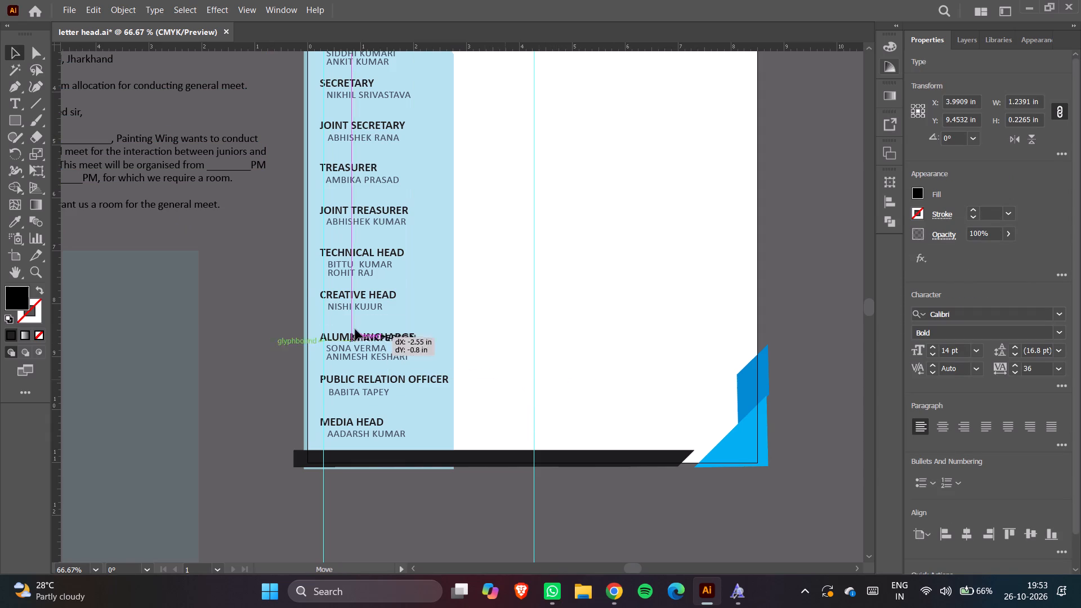
{"action": "left_click_drag", "start_coordinate": [355, 329], "coordinate": [209, 234]}
{"action": "left_click", "coordinate": [244, 311]}
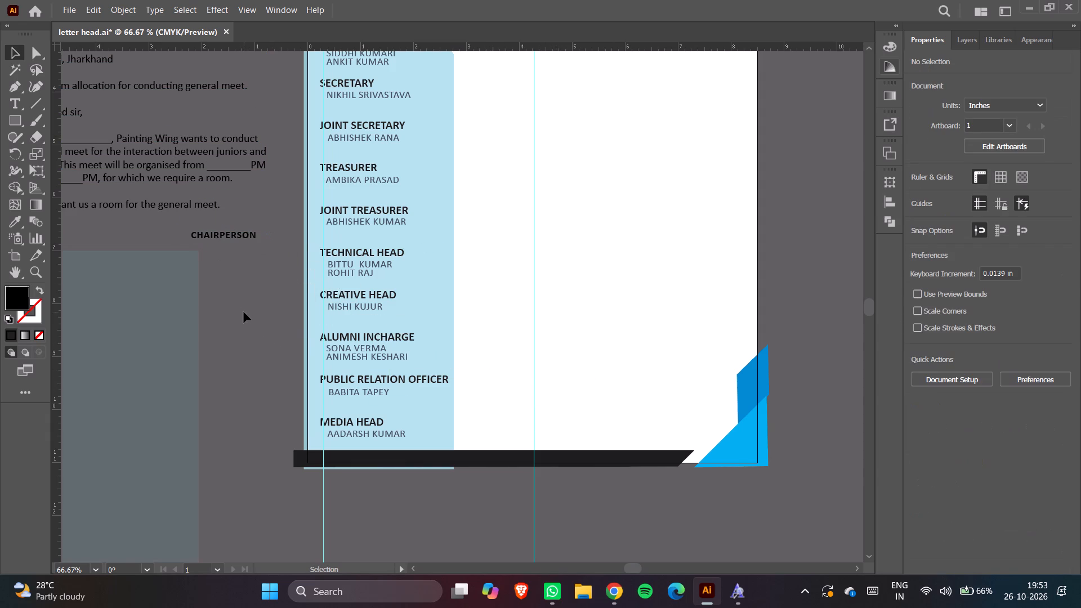
Shift the off-page room-allocation letter text and its CHAIRPERSON label further up and left, keeping the label below the text.
{"action": "key", "text": "ctrl+minus"}
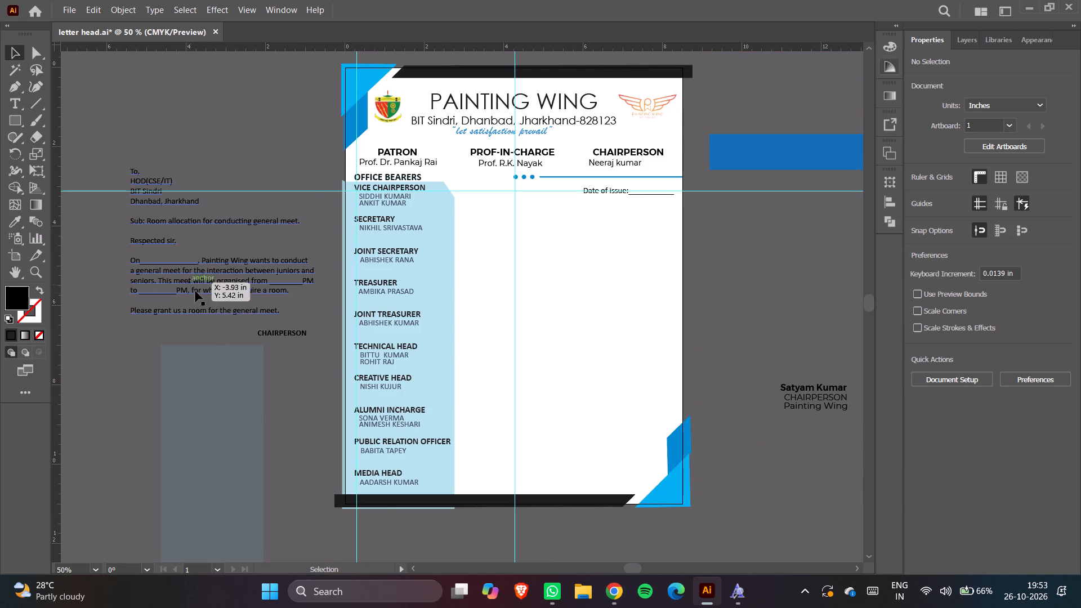
{"action": "left_click", "coordinate": [198, 294]}
{"action": "left_click_drag", "start_coordinate": [208, 286], "coordinate": [181, 228]}
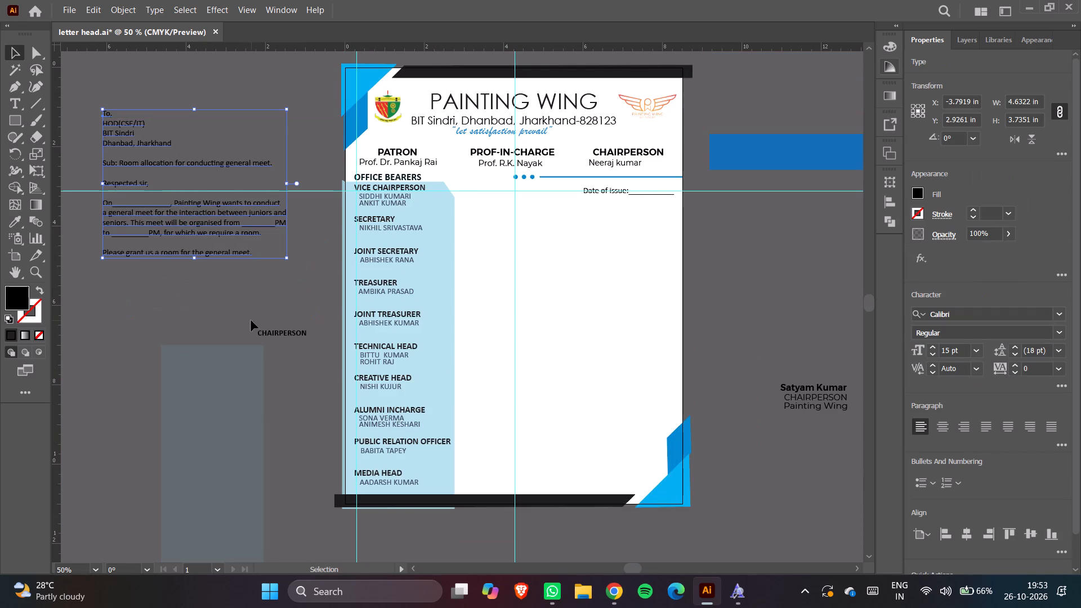
{"action": "left_click", "coordinate": [273, 334]}
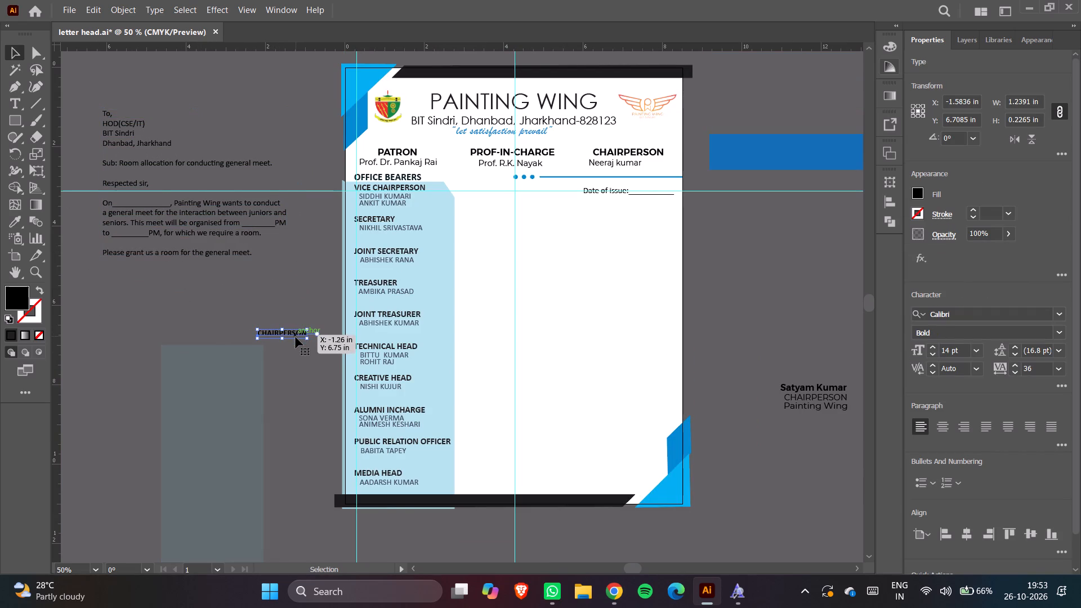
{"action": "left_click_drag", "start_coordinate": [296, 337], "coordinate": [207, 290]}
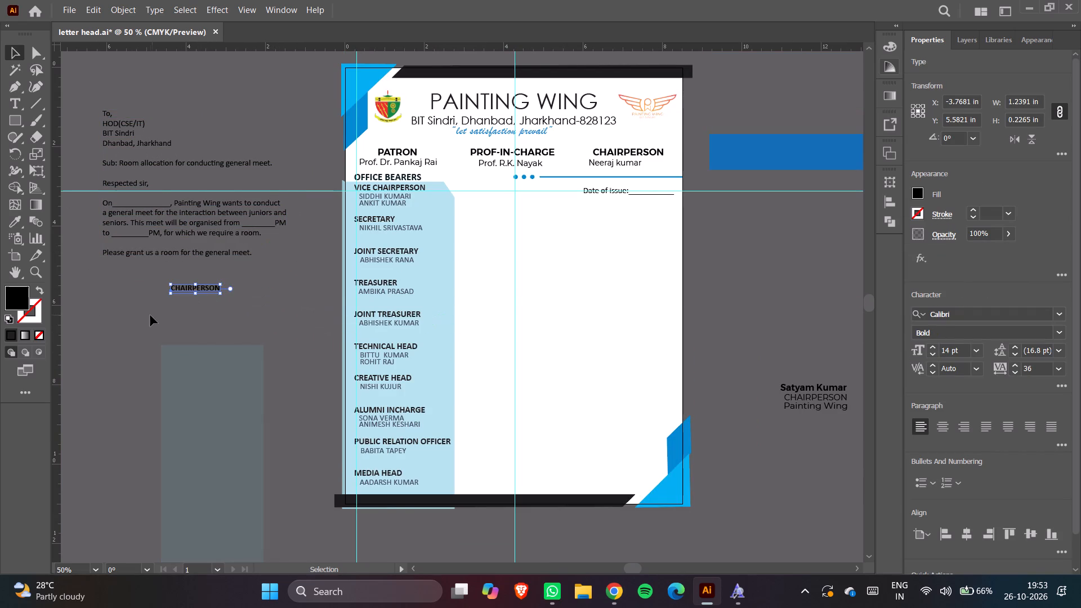
{"action": "left_click", "coordinate": [150, 315]}
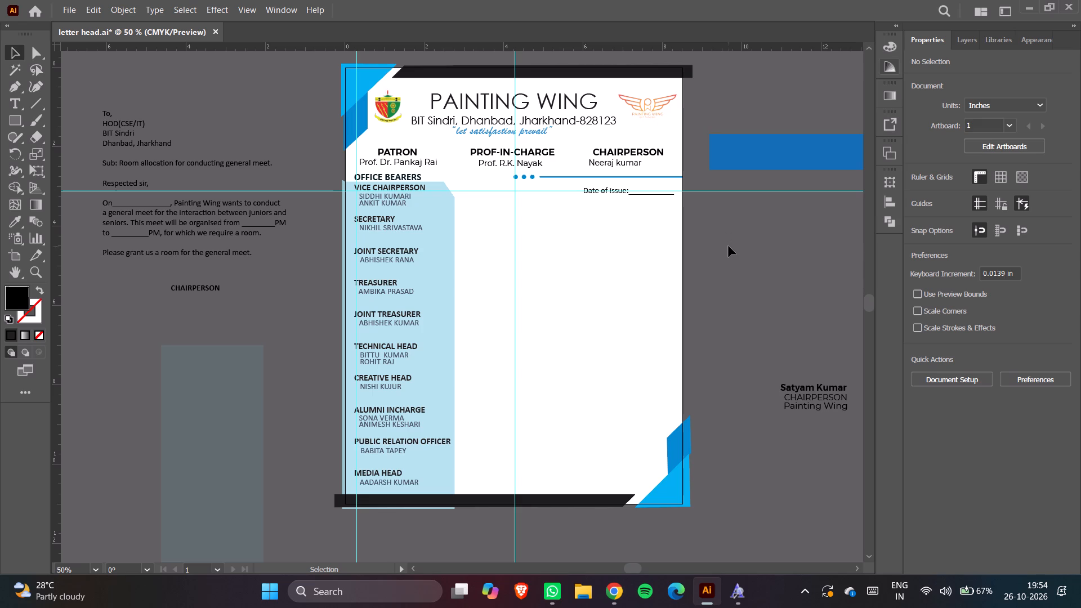
Nudge the name under the CHAIRPERSON heading right by nineteen 0.0139 in increments.
{"action": "left_click", "coordinate": [629, 160]}
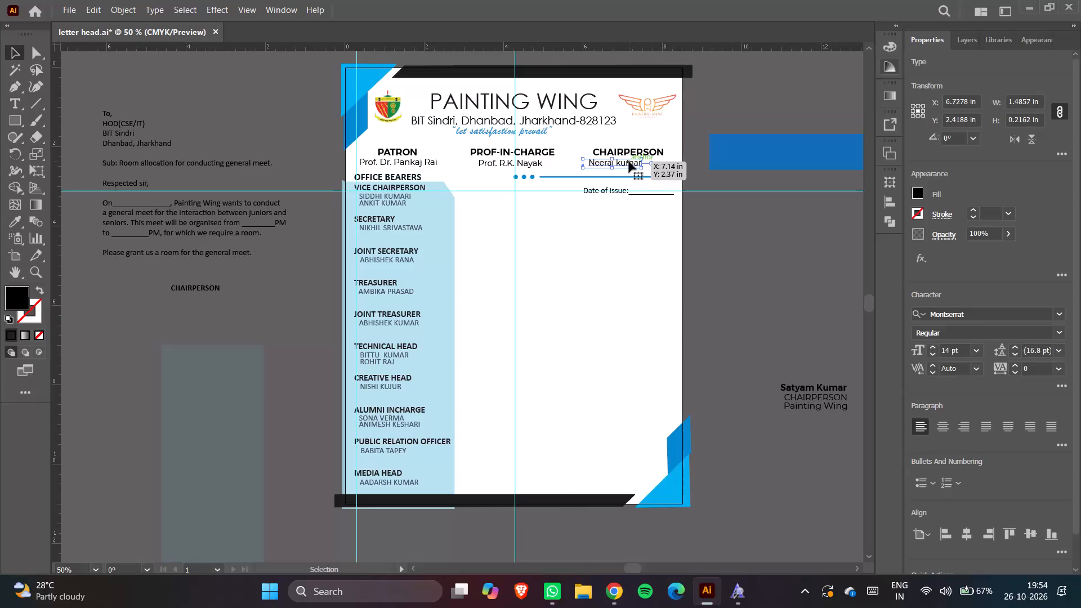
{"action": "key", "text": "Right"}
{"action": "key", "text": "Right"}
{"action": "key", "text": "Right"}
{"action": "key", "text": "Right"}
{"action": "key", "text": "Right"}
{"action": "key", "text": "Right"}
{"action": "key", "text": "Right"}
{"action": "key", "text": "Right"}
{"action": "key", "text": "Right"}
{"action": "key", "text": "Right"}
{"action": "key", "text": "Right"}
{"action": "key", "text": "Right"}
{"action": "key", "text": "Right"}
{"action": "key", "text": "Right"}
{"action": "key", "text": "Right"}
{"action": "key", "text": "Right"}
{"action": "key", "text": "Right"}
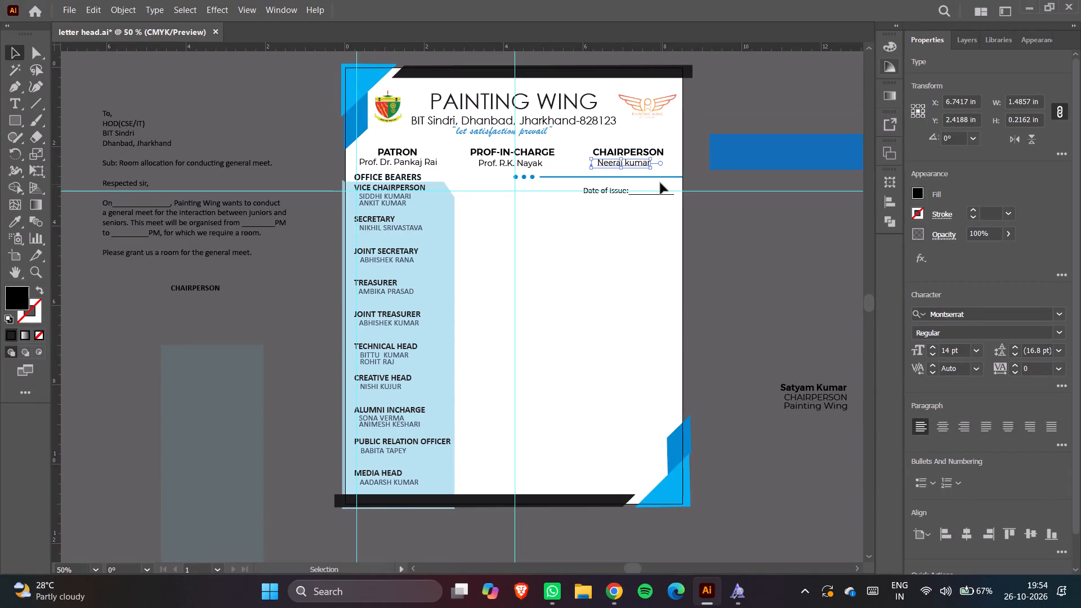
{"action": "key", "text": "Right"}
{"action": "key", "text": "Right"}
{"action": "left_click", "coordinate": [745, 248]}
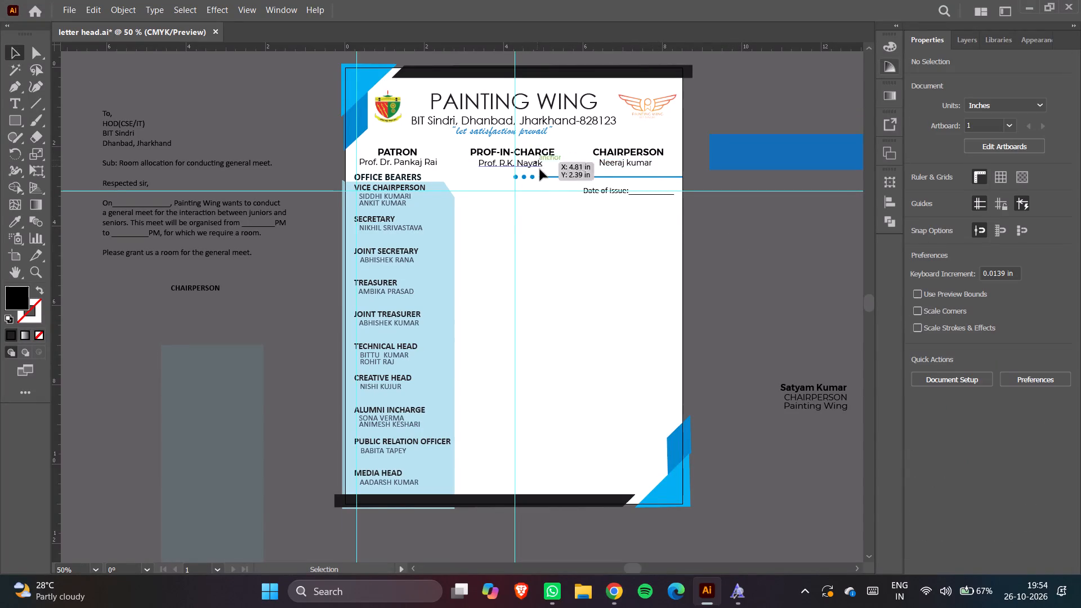
Nudge the PATRON heading left by two 0.0139 in increments.
{"action": "left_click", "coordinate": [394, 147]}
{"action": "key", "text": "Left"}
{"action": "key", "text": "Left"}
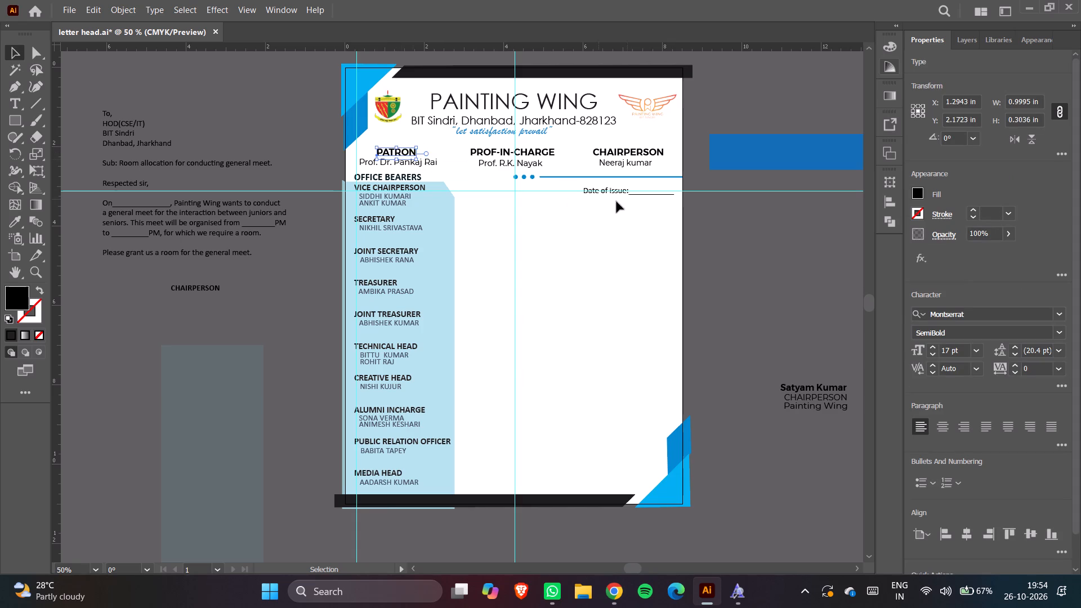
{"action": "left_click", "coordinate": [725, 258]}
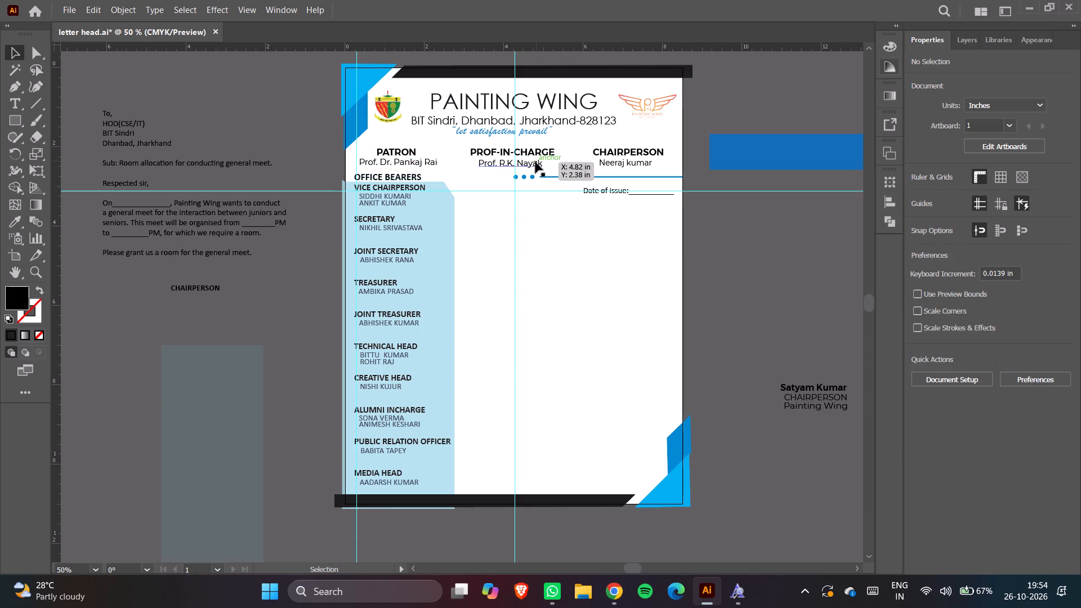
Nudge the name under PROF-IN-CHARGE right by two 0.0139 in increments.
{"action": "left_click", "coordinate": [535, 162]}
{"action": "key", "text": "Right"}
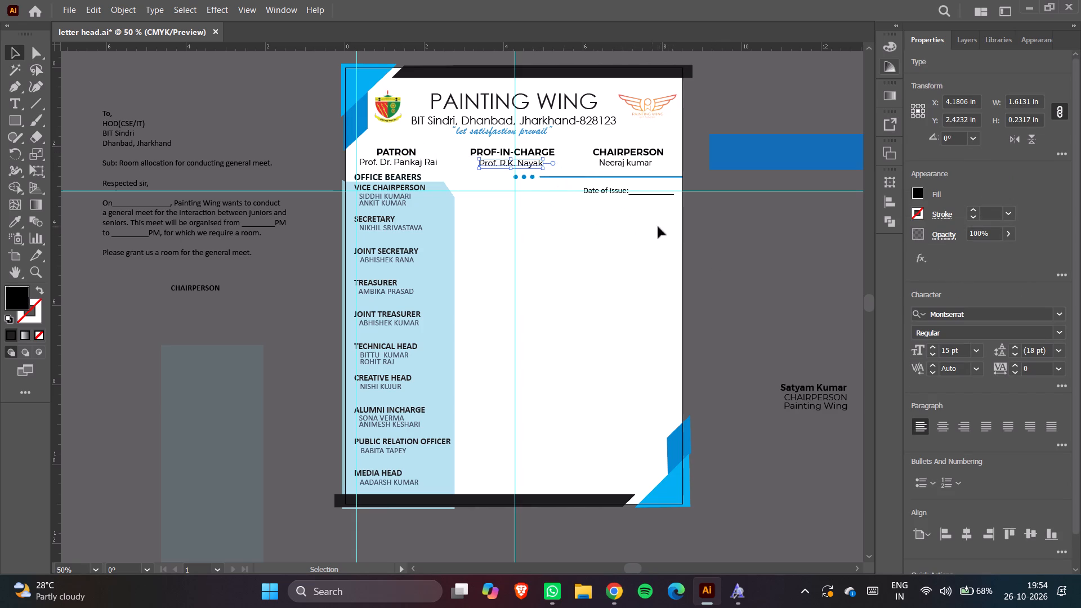
{"action": "key", "text": "Right"}
{"action": "double_click", "coordinate": [719, 226]}
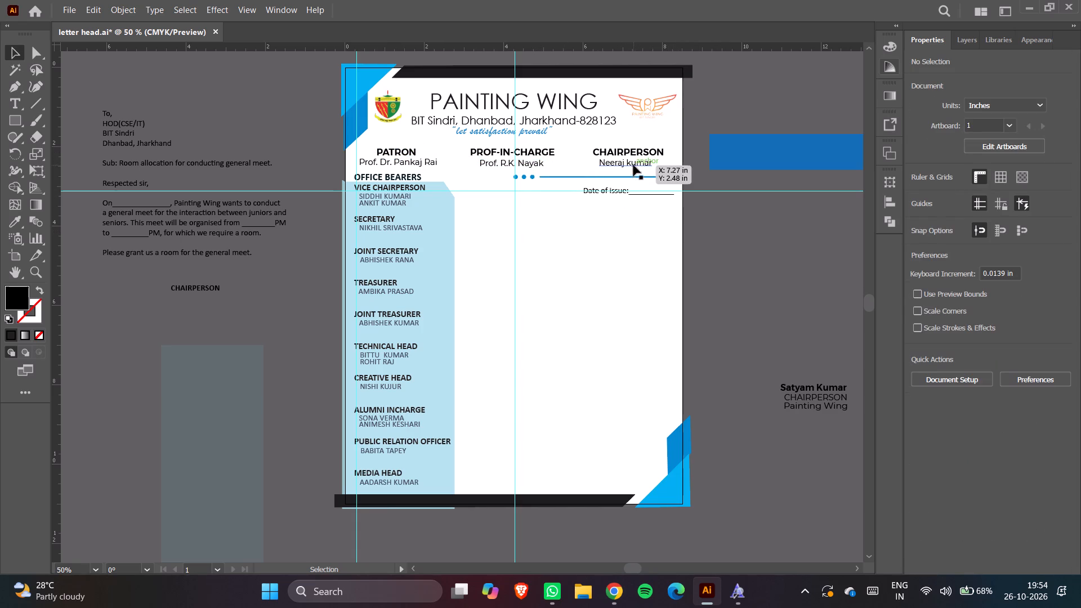
Nudge the name under the CHAIRPERSON heading right by seven more 0.0139 in increments to center it beneath the heading.
{"action": "left_click", "coordinate": [633, 165]}
{"action": "key", "text": "Right"}
{"action": "key", "text": "Right"}
{"action": "key", "text": "Right"}
{"action": "key", "text": "Right"}
{"action": "key", "text": "Right"}
{"action": "key", "text": "Right"}
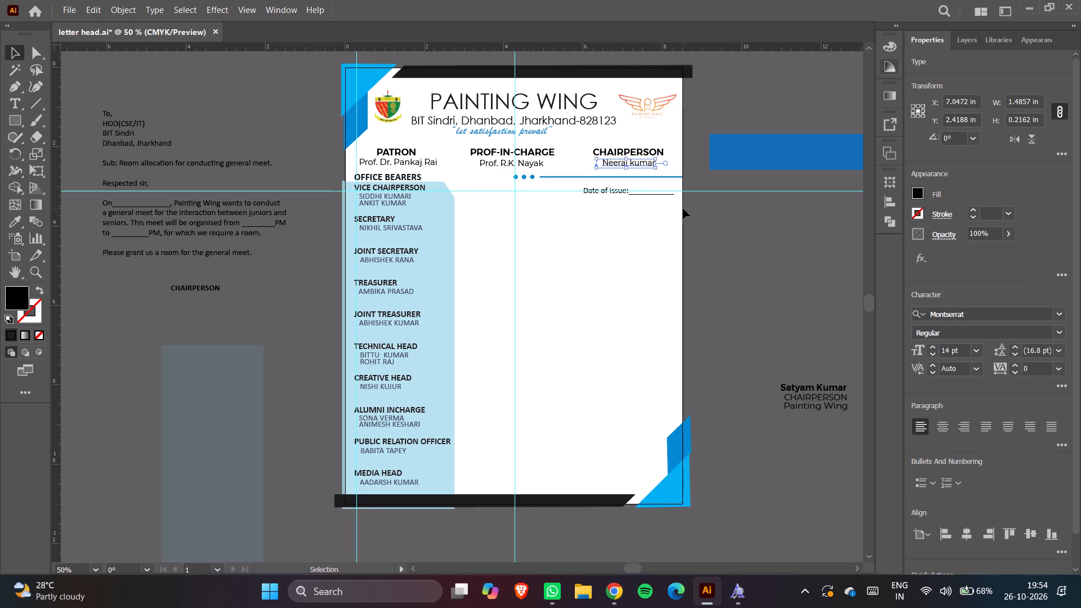
{"action": "key", "text": "Right"}
{"action": "double_click", "coordinate": [745, 241]}
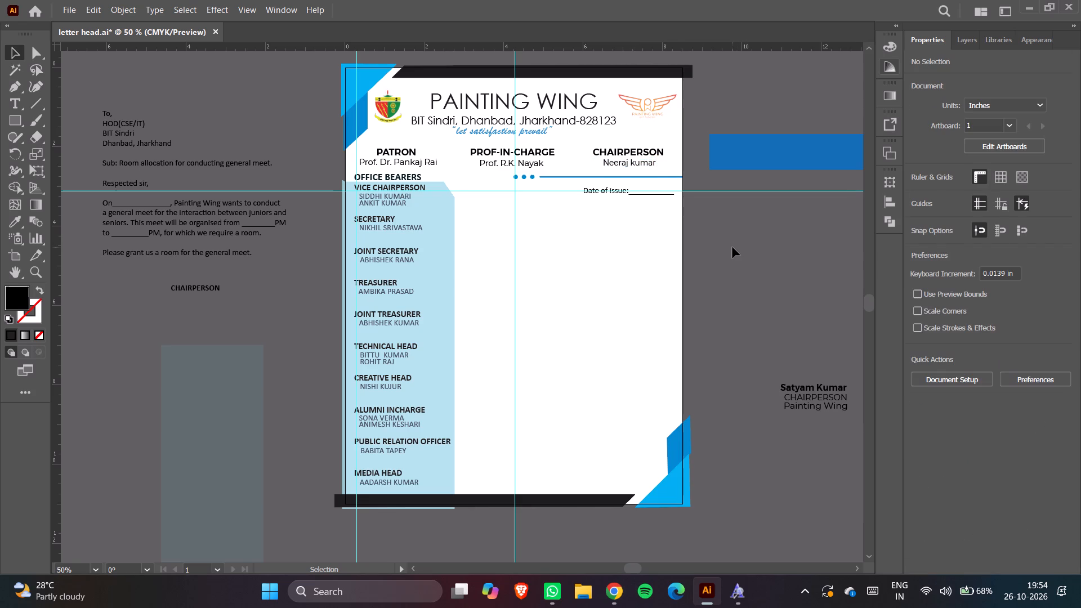
Export the letterhead as a PNG named letter head into the Downloads folder, with Use Artboards enabled for all artboards.
{"action": "left_click", "coordinate": [72, 11]}
{"action": "left_click", "coordinate": [130, 303]}
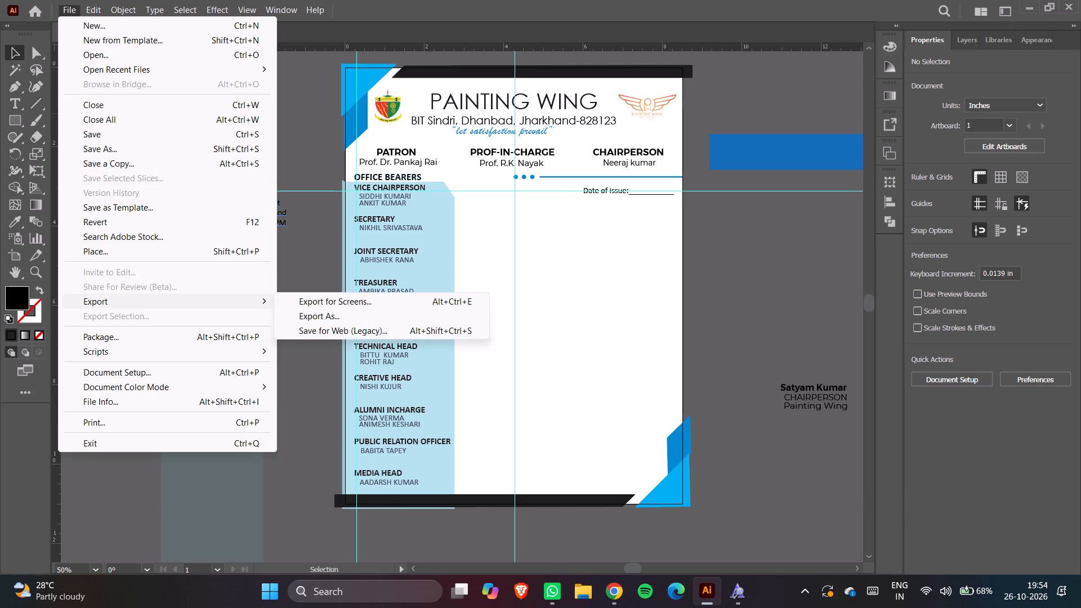
{"action": "left_click", "coordinate": [305, 319]}
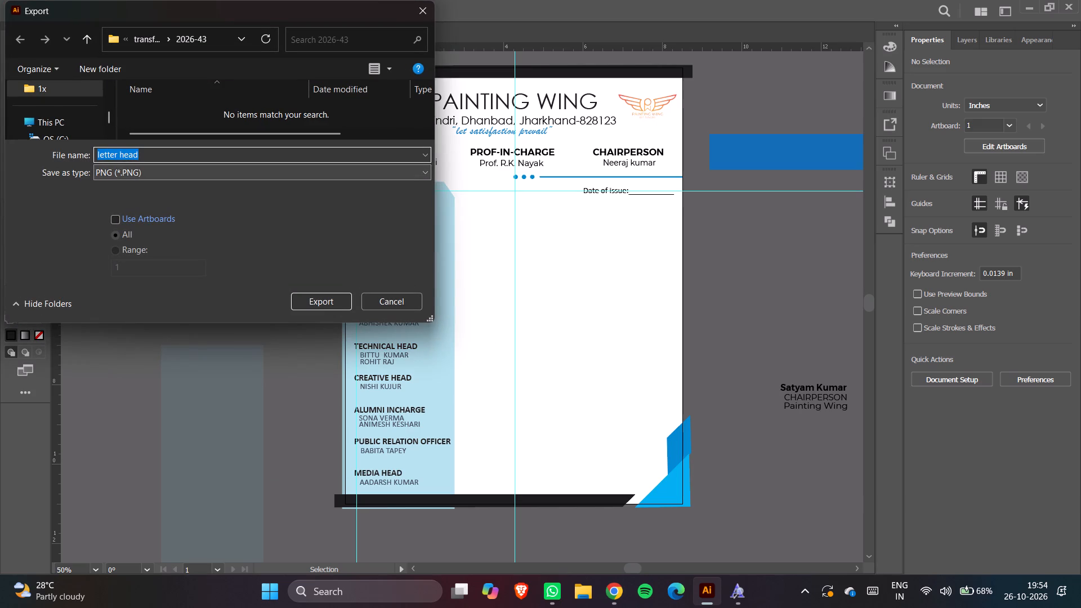
{"action": "left_click", "coordinate": [114, 218]}
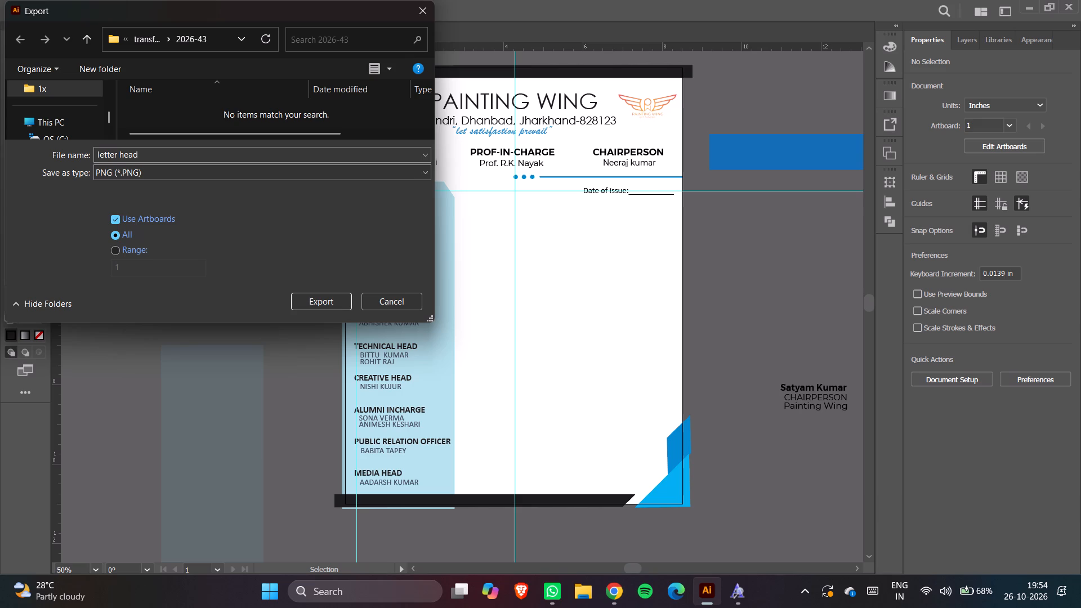
{"action": "scroll", "coordinate": [36, 118], "scroll_direction": "up", "scroll_amount": 1}
{"action": "scroll", "coordinate": [36, 118], "scroll_direction": "down", "scroll_amount": 1}
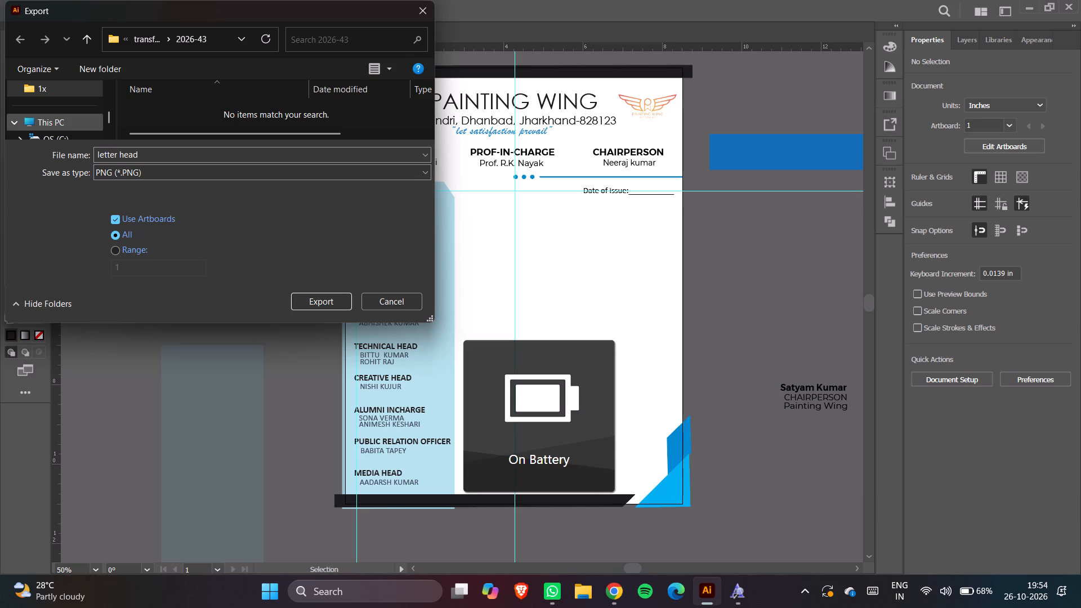
{"action": "scroll", "coordinate": [36, 118], "scroll_direction": "down", "scroll_amount": 3}
{"action": "scroll", "coordinate": [36, 118], "scroll_direction": "up", "scroll_amount": 3}
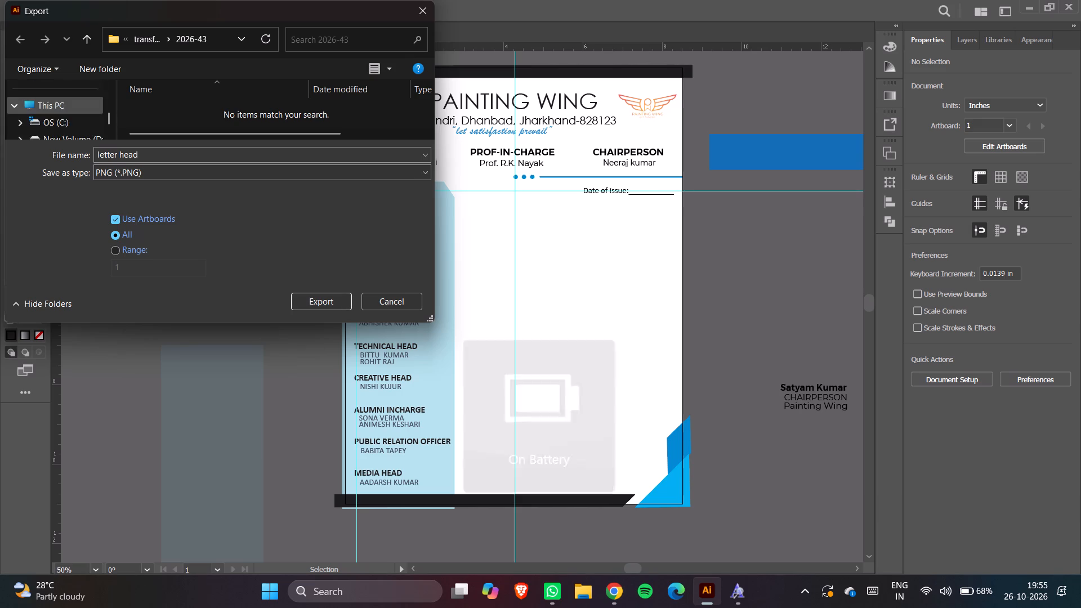
{"action": "scroll", "coordinate": [36, 118], "scroll_direction": "up", "scroll_amount": 7}
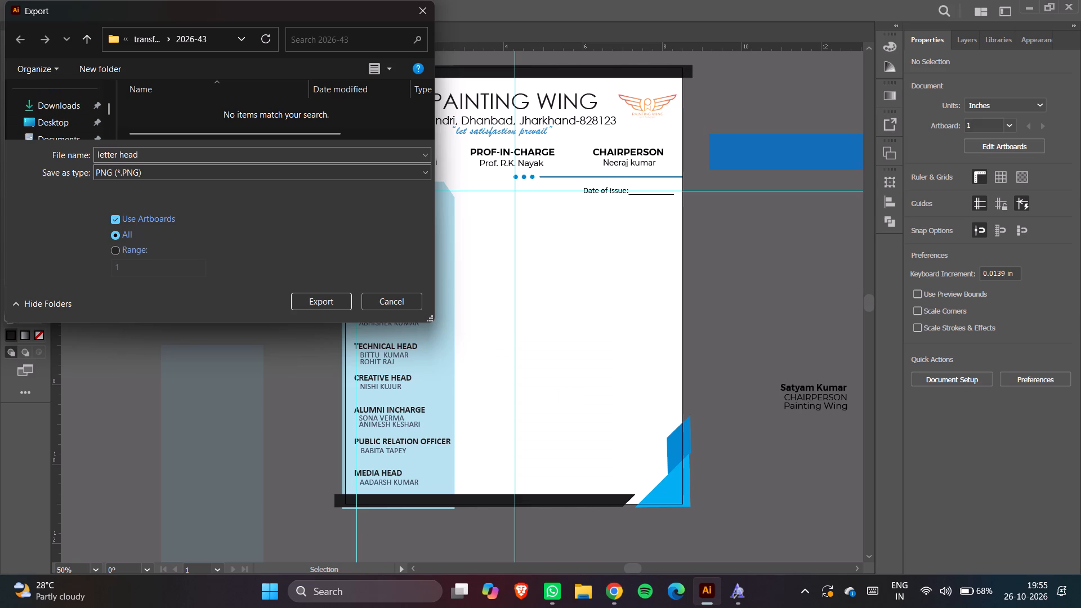
{"action": "left_click", "coordinate": [68, 109]}
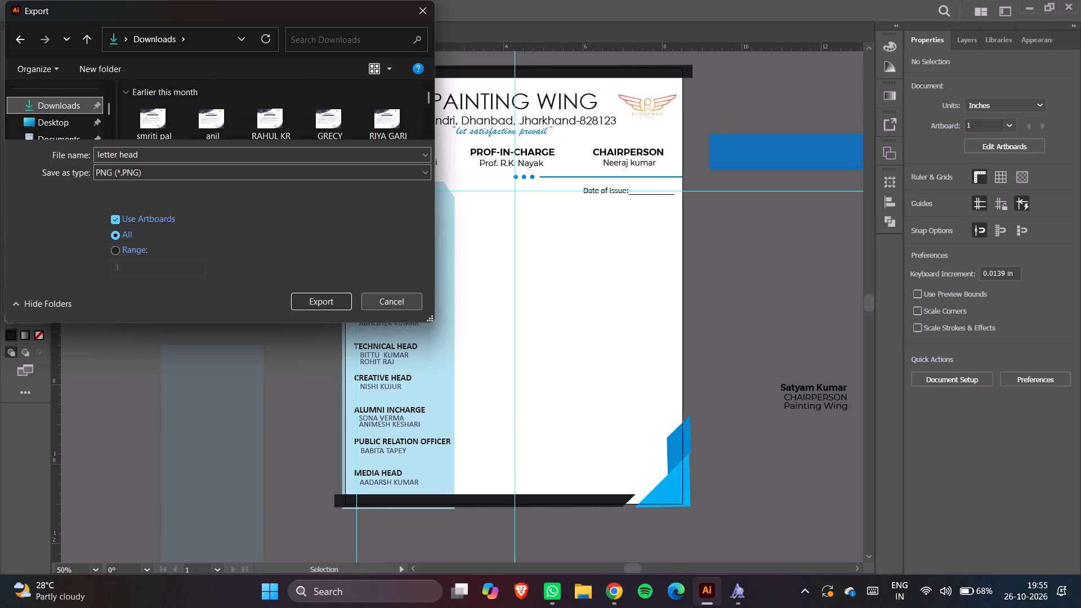
{"action": "left_click", "coordinate": [330, 298]}
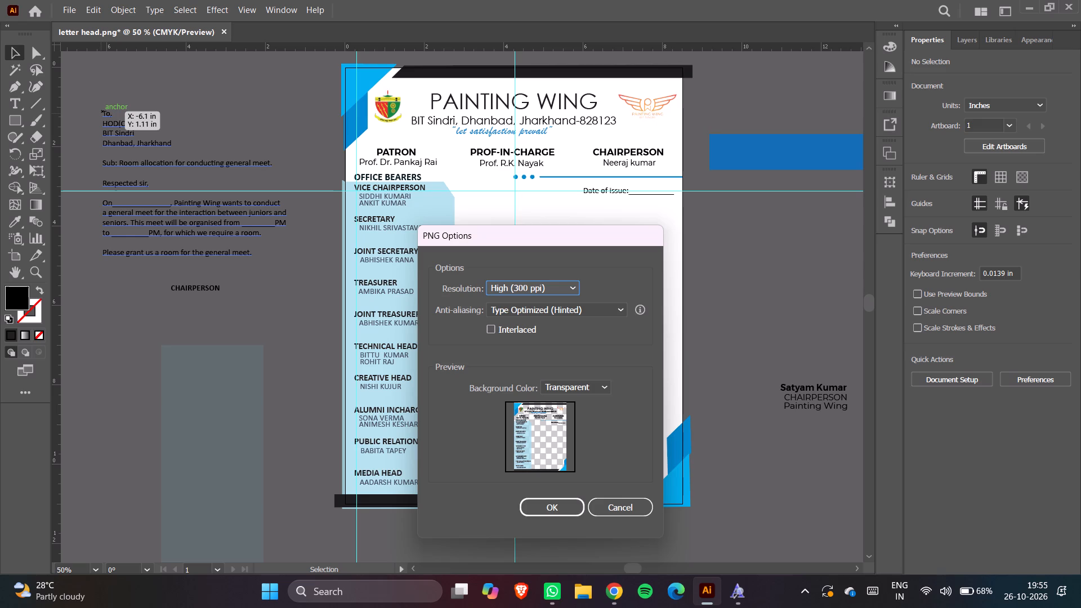
Set the PNG background color to White and complete the export.
{"action": "left_click", "coordinate": [604, 387]}
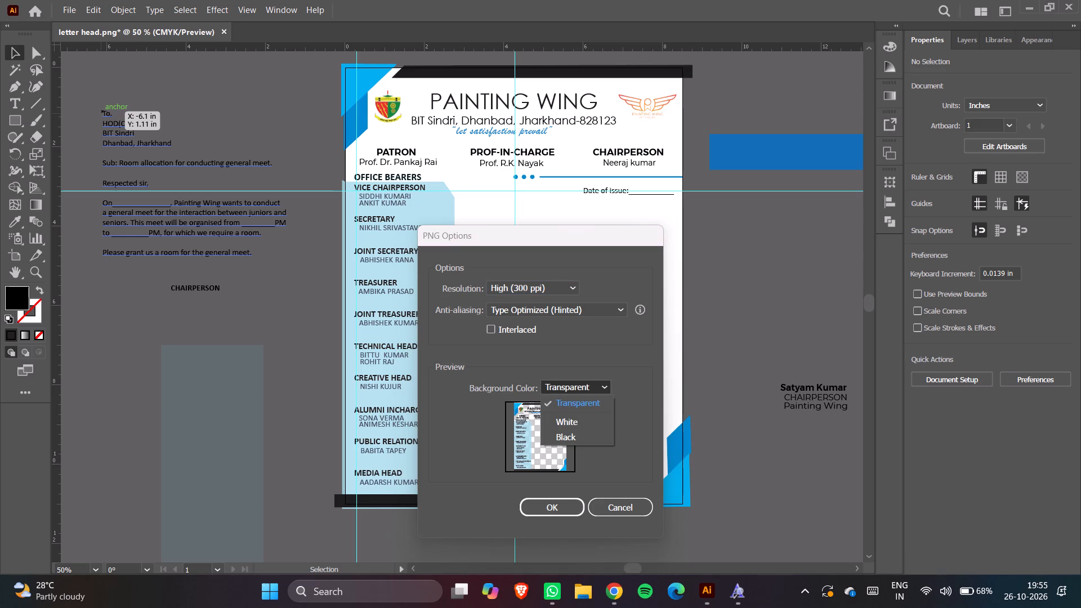
{"action": "left_click", "coordinate": [587, 421]}
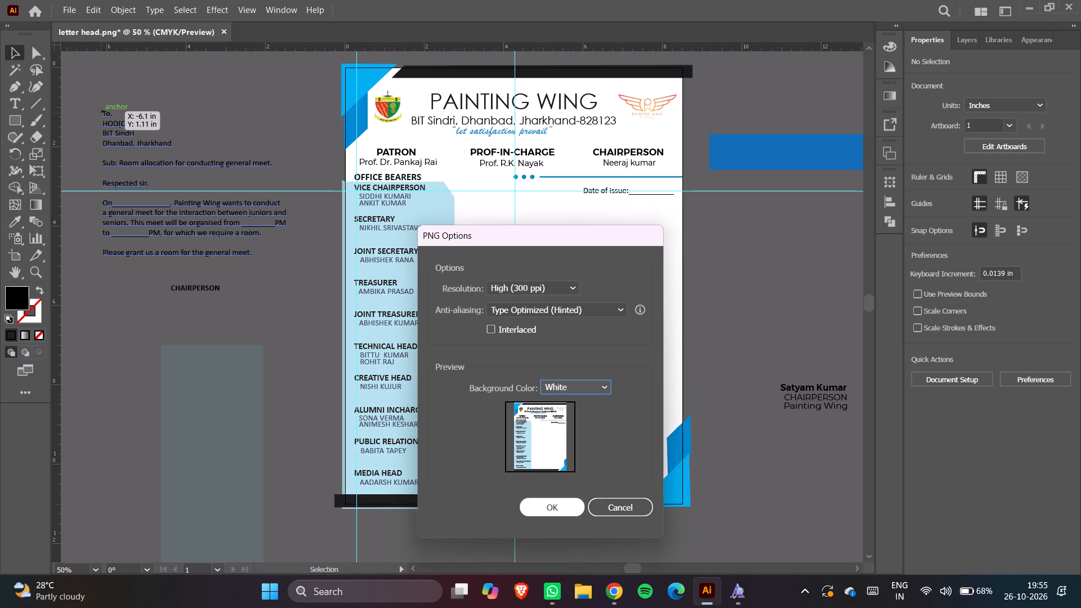
{"action": "left_click", "coordinate": [548, 507]}
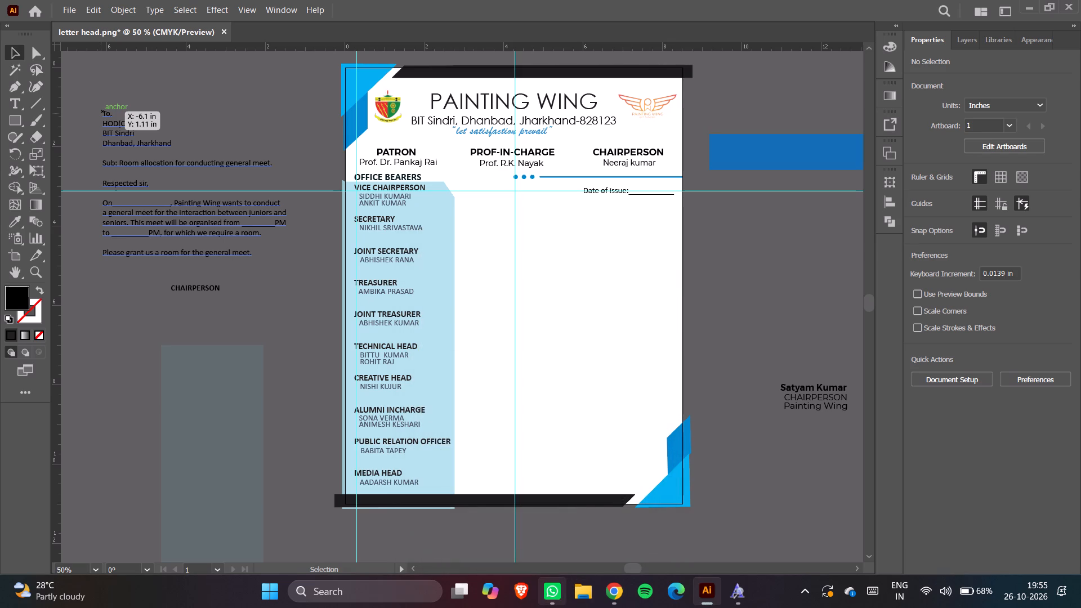
Switch to File Explorer and try to view the letter head PNG from the recent files.
{"action": "left_click", "coordinate": [580, 598]}
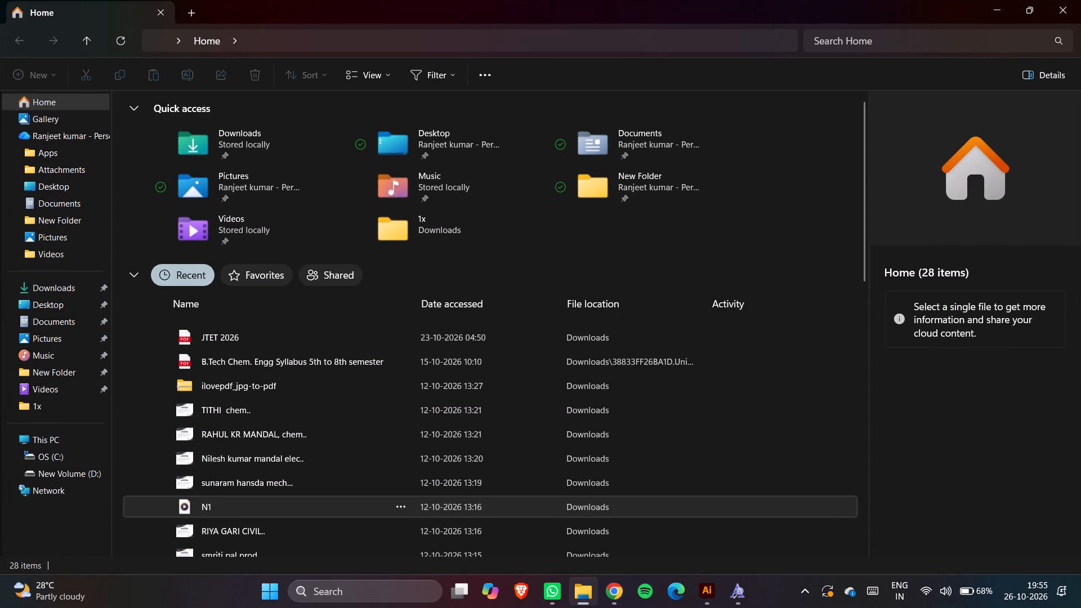
{"action": "double_click", "coordinate": [292, 336]}
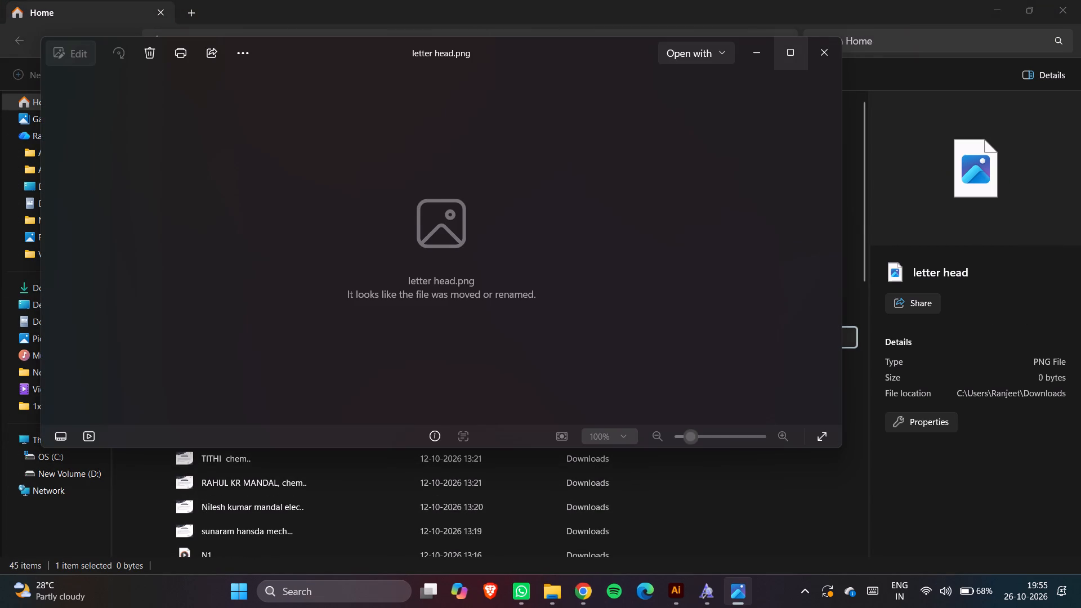
{"action": "left_click", "coordinate": [830, 52]}
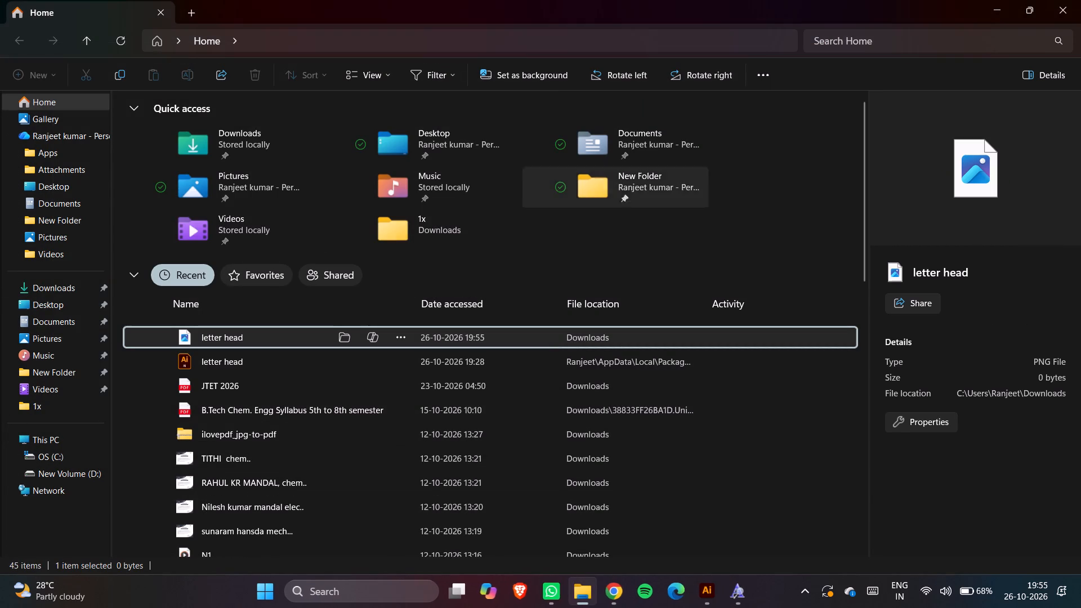
Switch back to Illustrator and reopen the Export As dialog for the letterhead.
{"action": "left_click", "coordinate": [711, 601]}
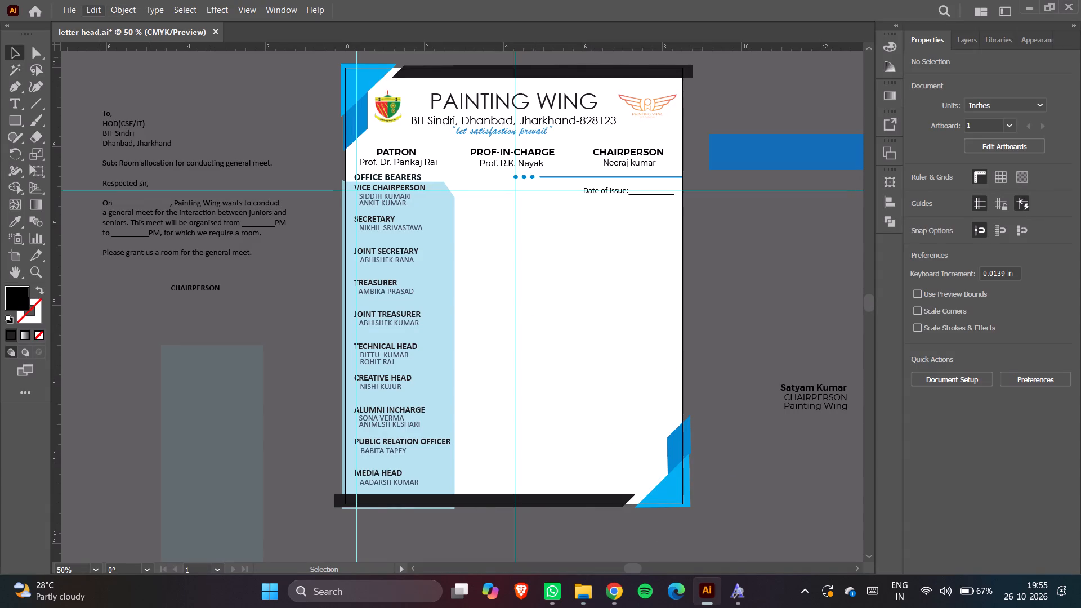
{"action": "left_click", "coordinate": [67, 11]}
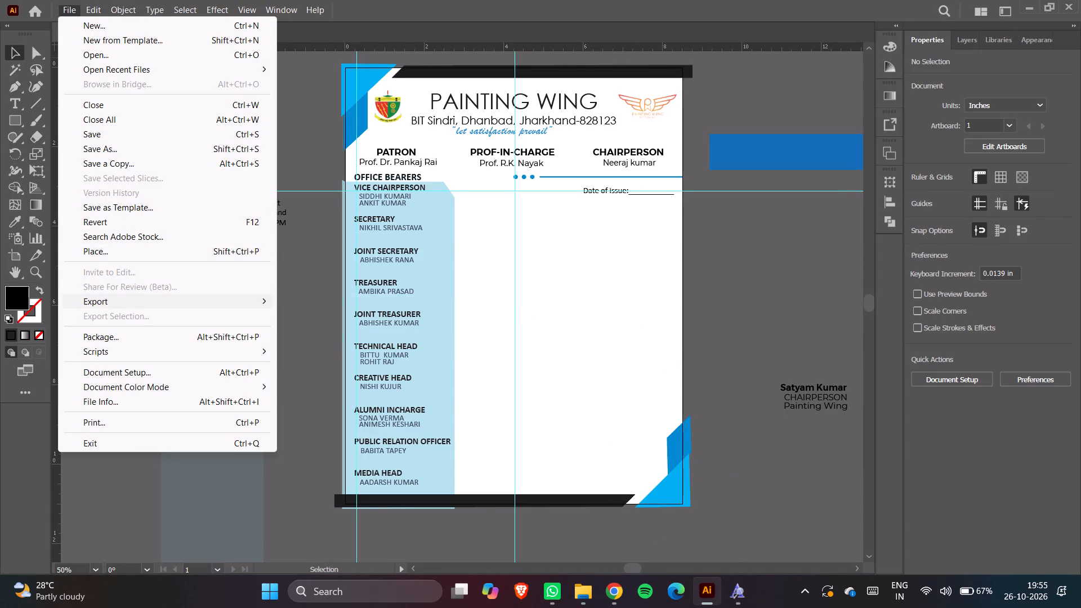
{"action": "left_click", "coordinate": [139, 298]}
{"action": "left_click", "coordinate": [378, 317]}
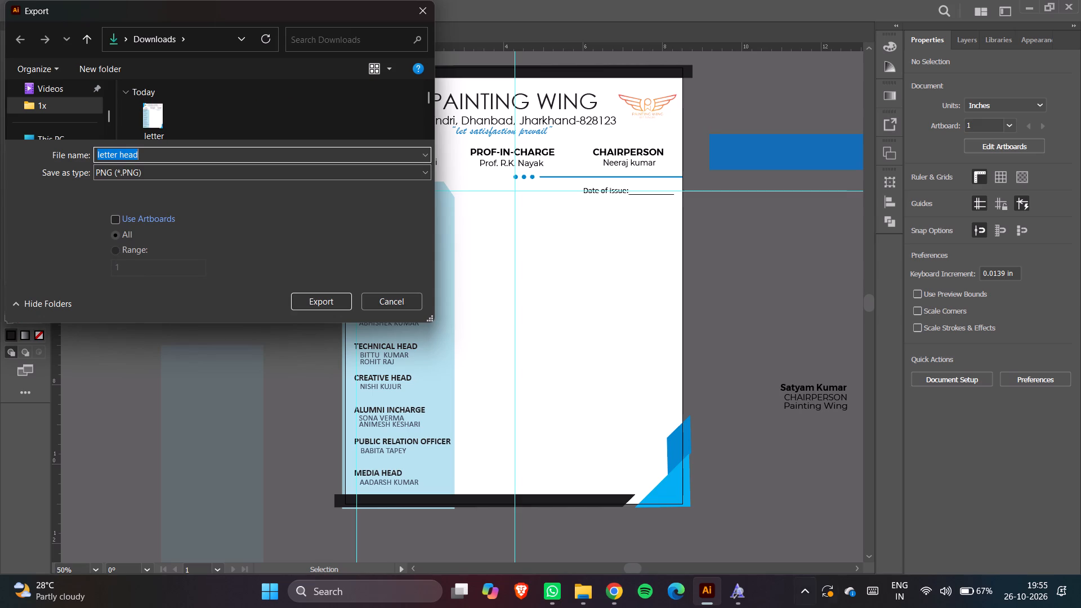
Return to File Explorer and try again to view the recent letter head PNG.
{"action": "left_click", "coordinate": [586, 596]}
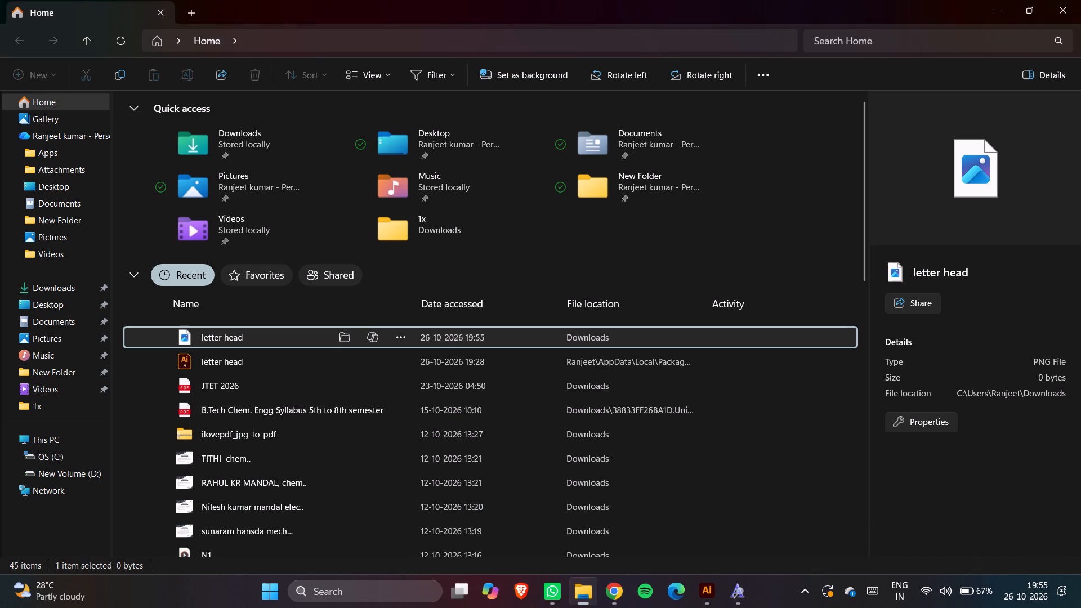
{"action": "double_click", "coordinate": [267, 342]}
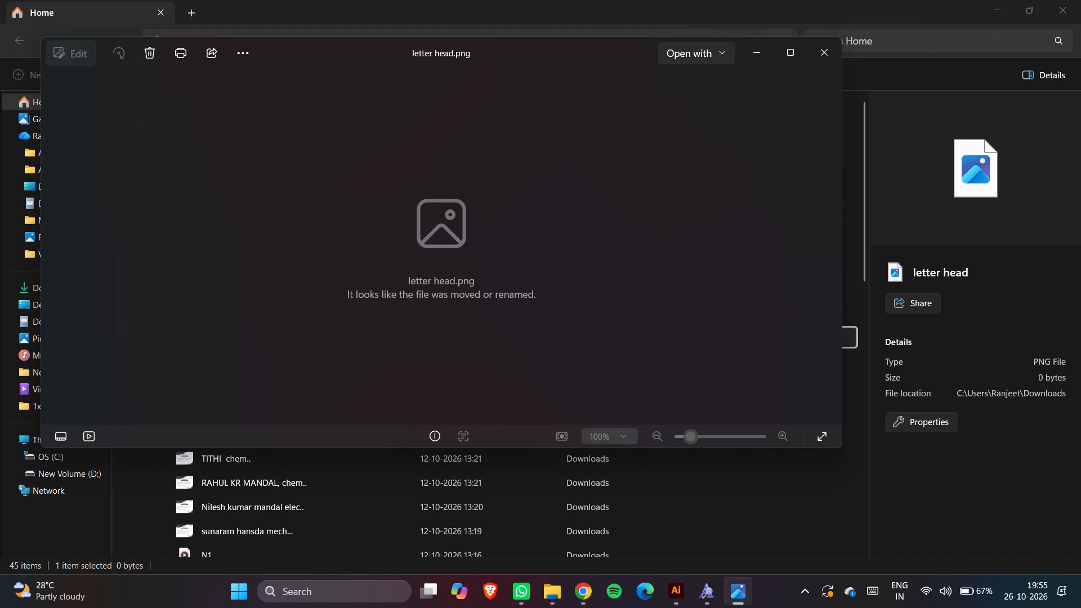
{"action": "left_click", "coordinate": [825, 62]}
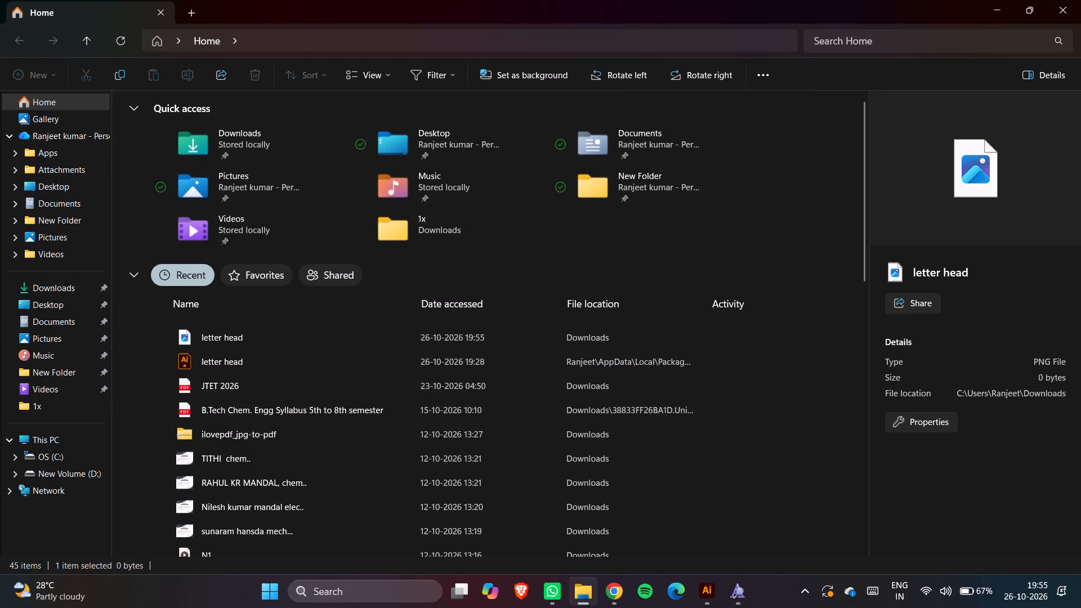
View the exported letter head-01 image from the Downloads folder.
{"action": "left_click", "coordinate": [95, 294]}
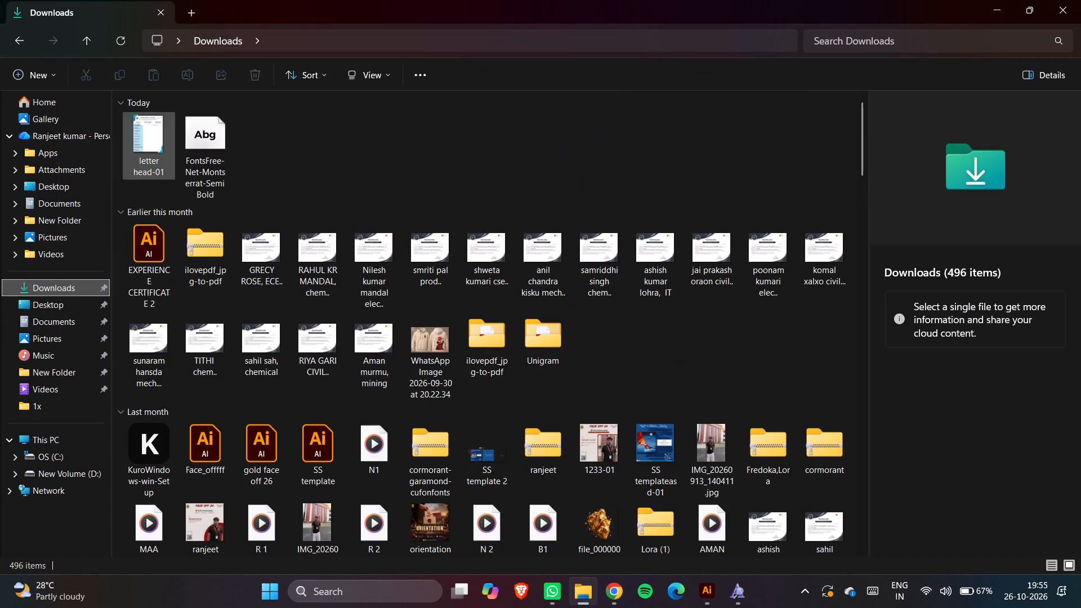
{"action": "double_click", "coordinate": [156, 151]}
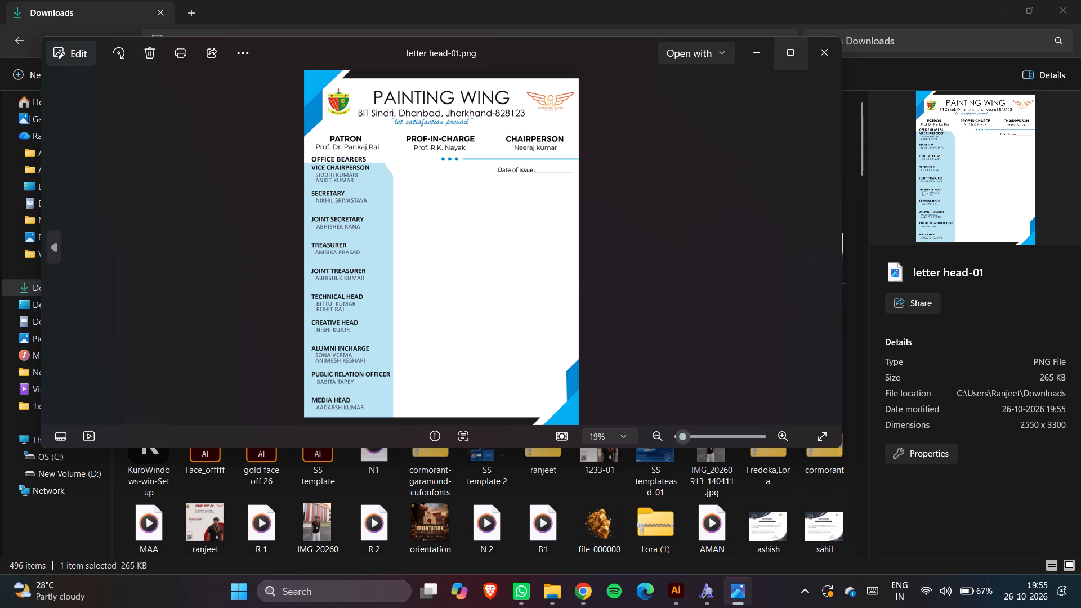
Examine the exported letter head-01 image at full-window size, and close the image and the Downloads folder window.
{"action": "left_click", "coordinate": [787, 62]}
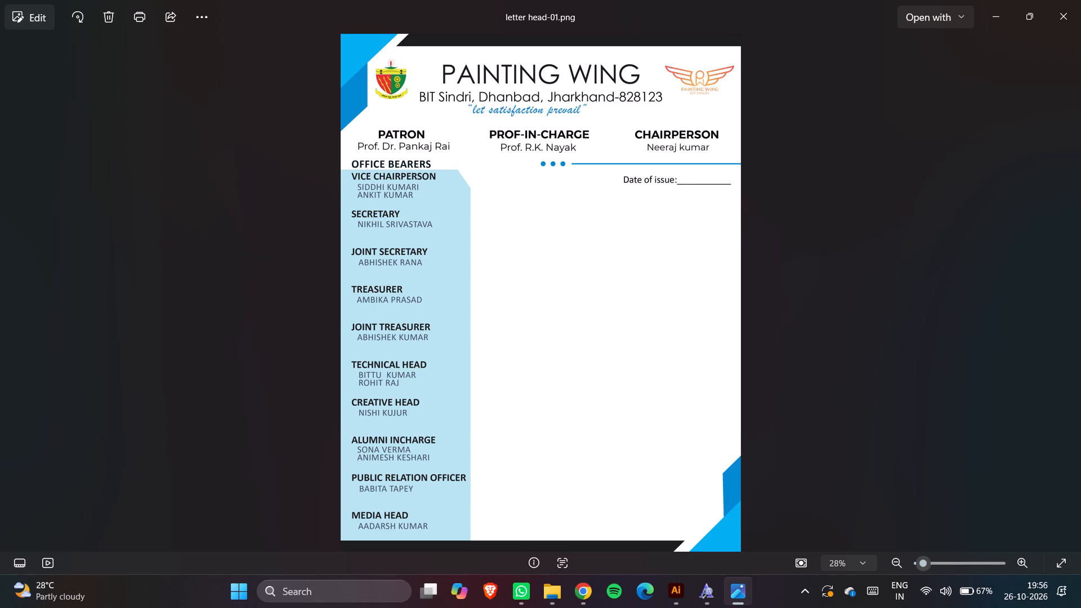
{"action": "left_click", "coordinate": [1080, 0]}
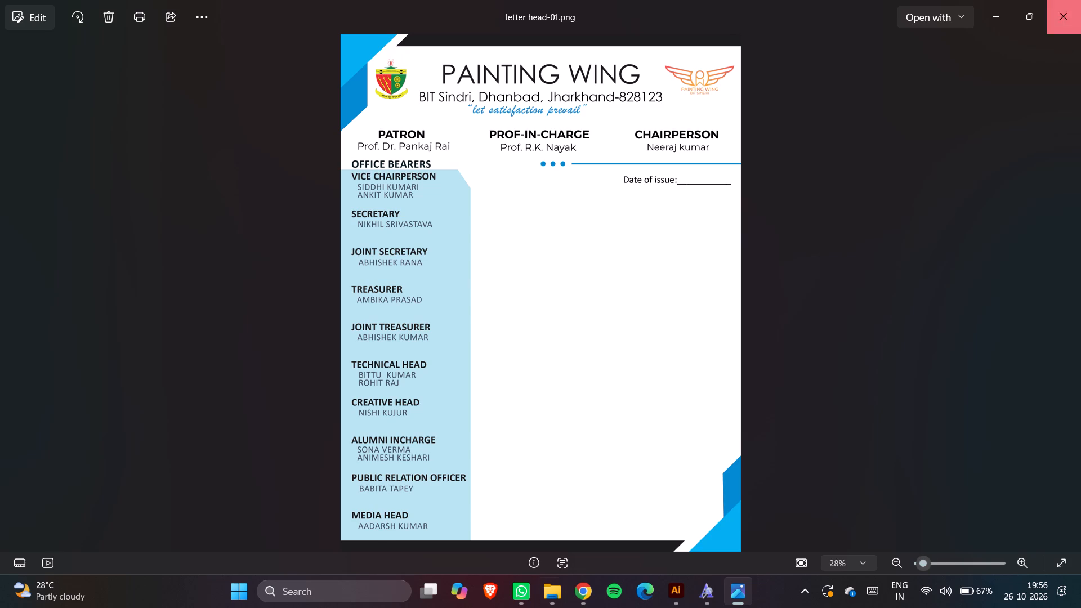
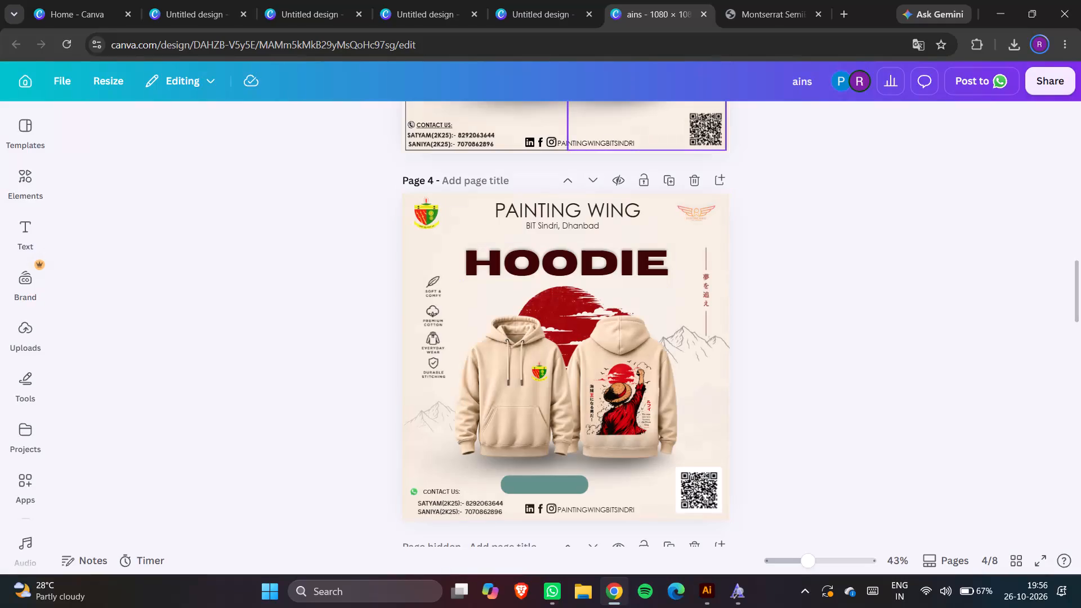
Switch to the untitled 1080px × 1080px Canva design and look over the black hoodie poster on its two pages.
{"action": "left_click", "coordinate": [529, 20]}
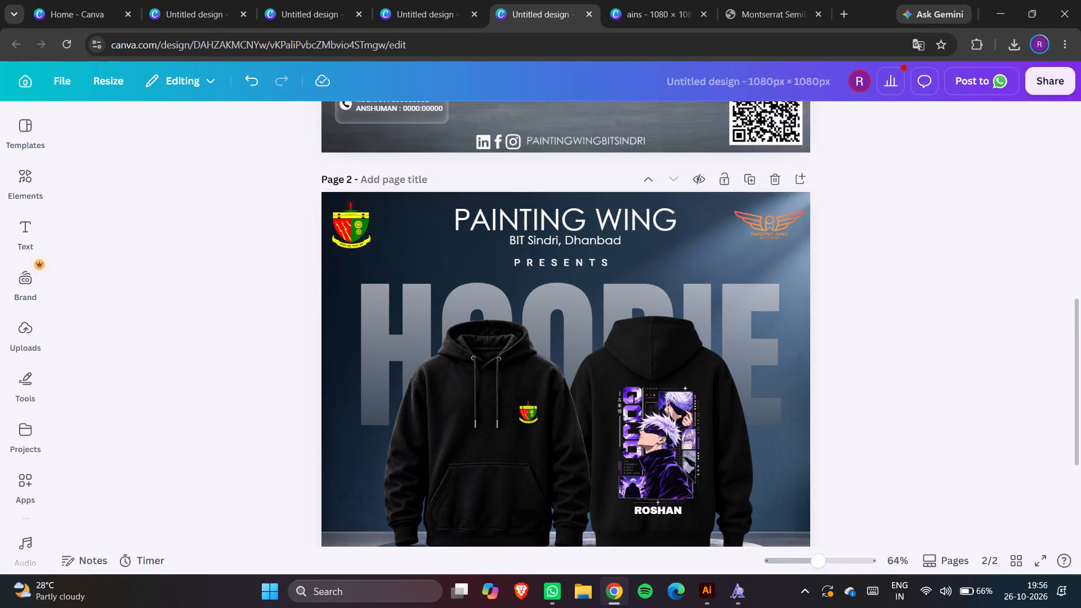
{"action": "left_click", "coordinate": [904, 276]}
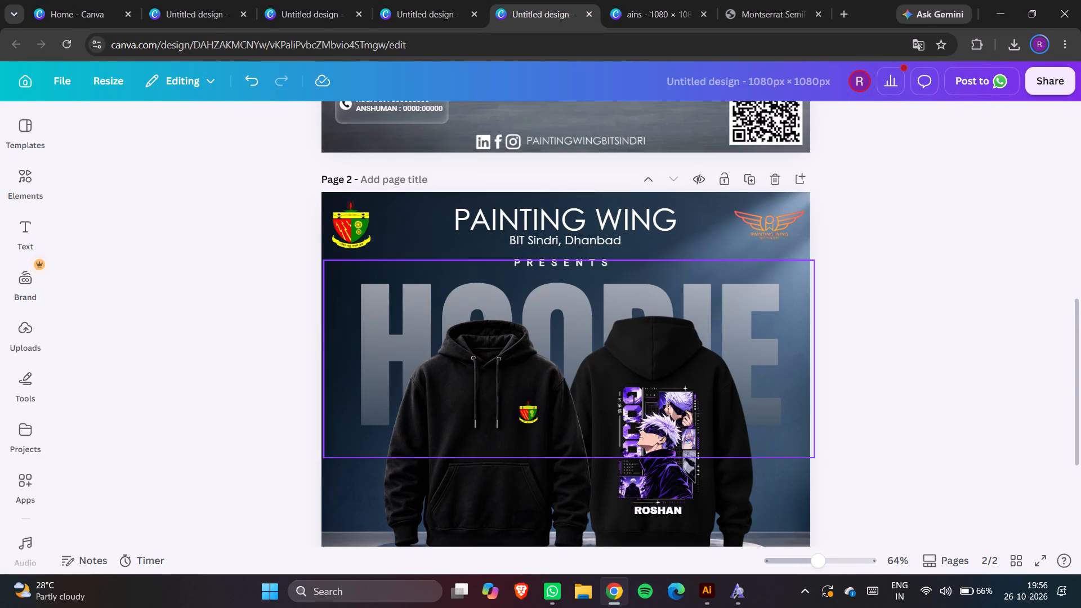
{"action": "scroll", "coordinate": [593, 281], "scroll_direction": "down", "scroll_amount": 2}
{"action": "scroll", "coordinate": [593, 280], "scroll_direction": "up", "scroll_amount": 2}
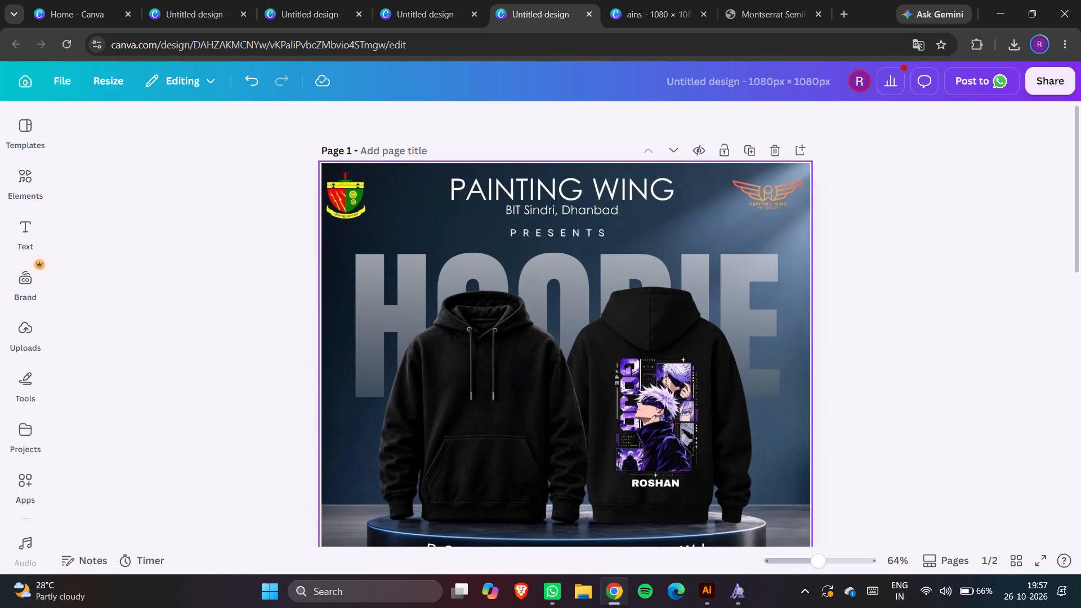
Return to the ains design in Canva to view the beige hoodie poster on page 4.
{"action": "left_click", "coordinate": [609, 16]}
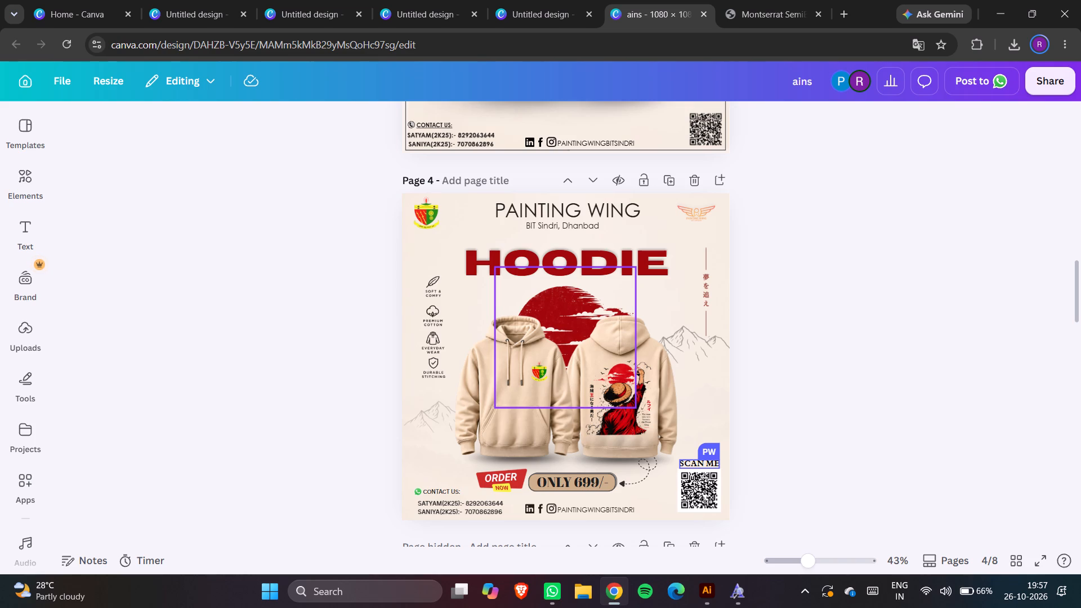
Look through the open Chrome tabs, checking the Canva hoodie poster designs and the font download page.
{"action": "left_click", "coordinate": [526, 0]}
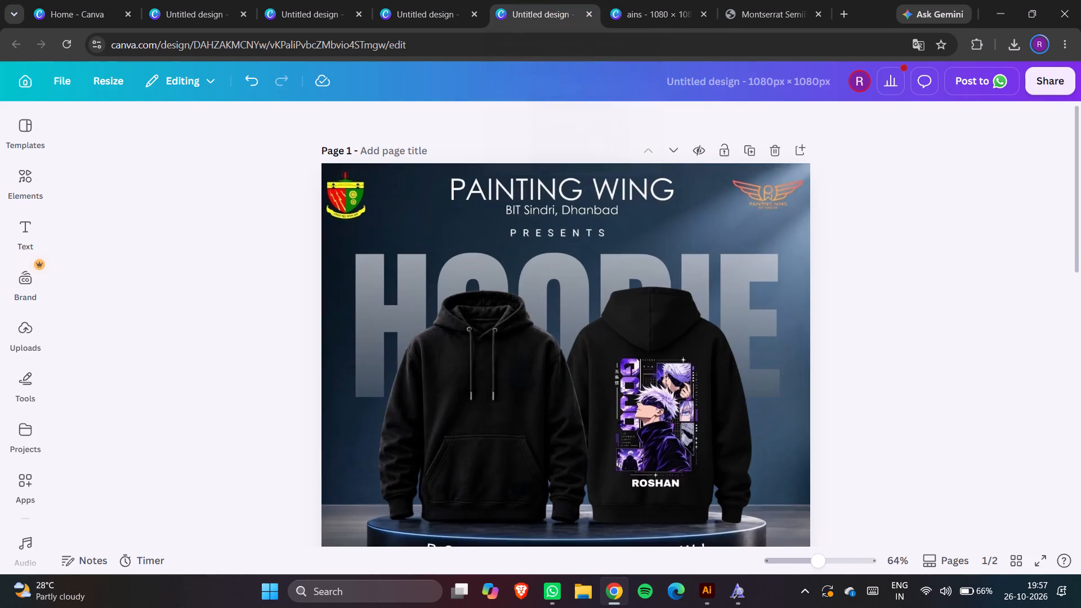
{"action": "left_click", "coordinate": [756, 0]}
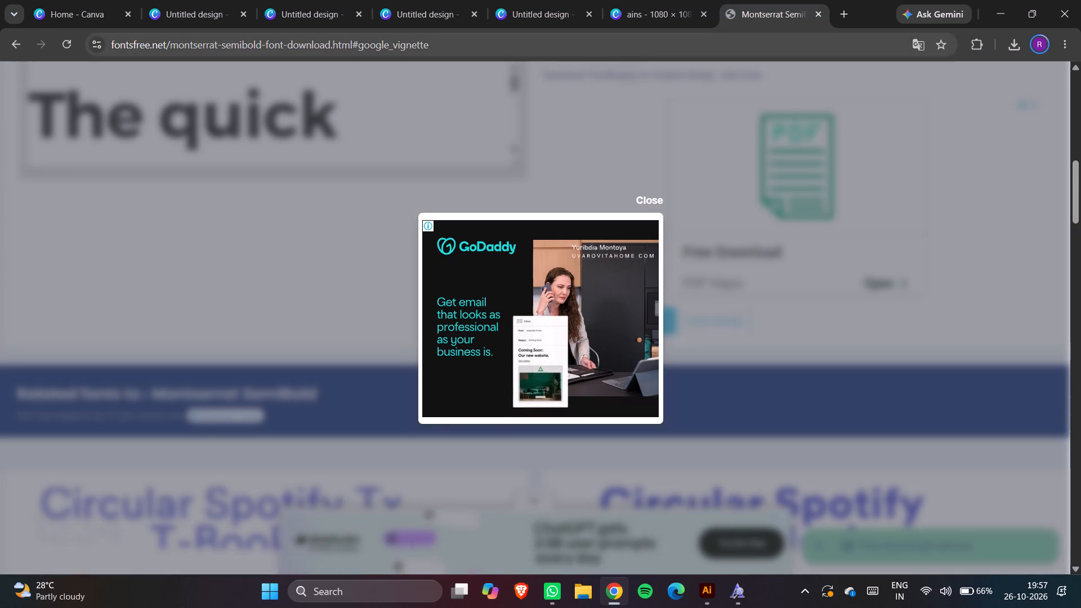
{"action": "left_click", "coordinate": [632, 3]}
{"action": "left_click", "coordinate": [566, 18]}
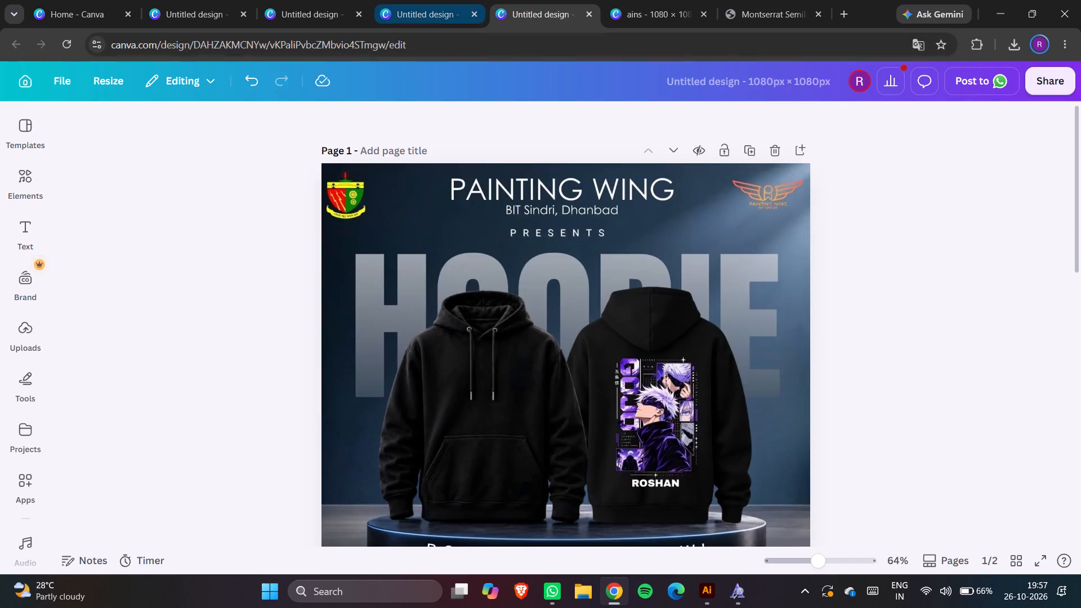
{"action": "left_click", "coordinate": [445, 17]}
{"action": "left_click", "coordinate": [274, 2]}
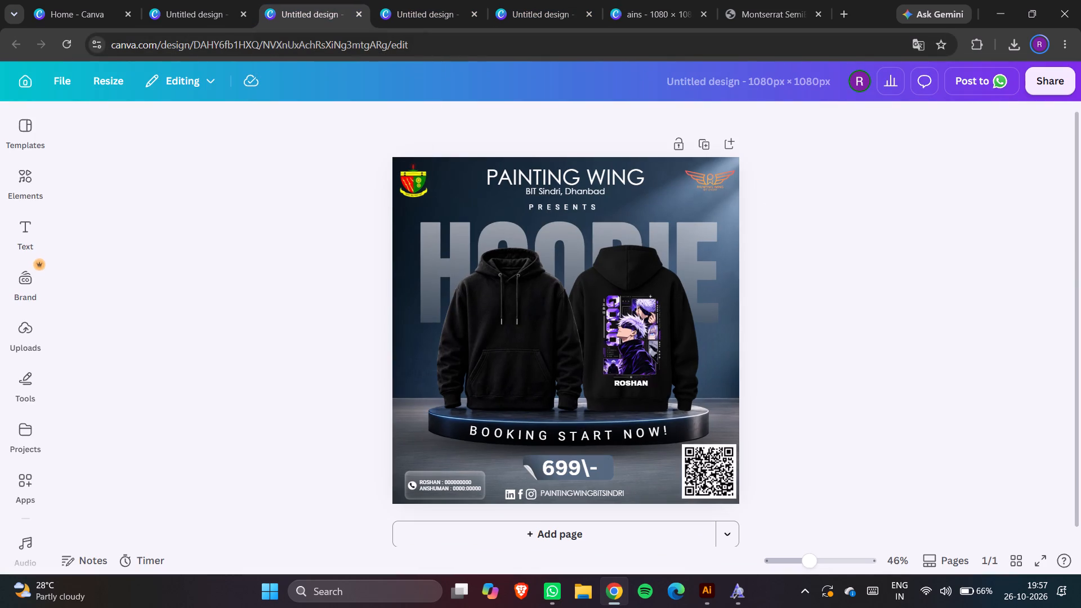
{"action": "left_click", "coordinate": [180, 20]}
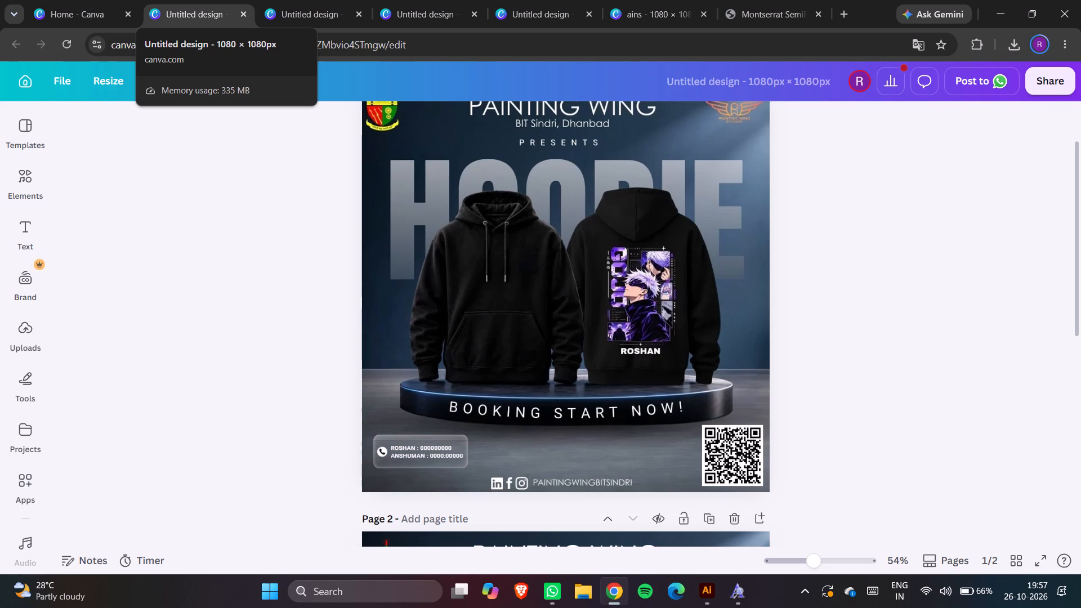
{"action": "left_click", "coordinate": [878, 221]}
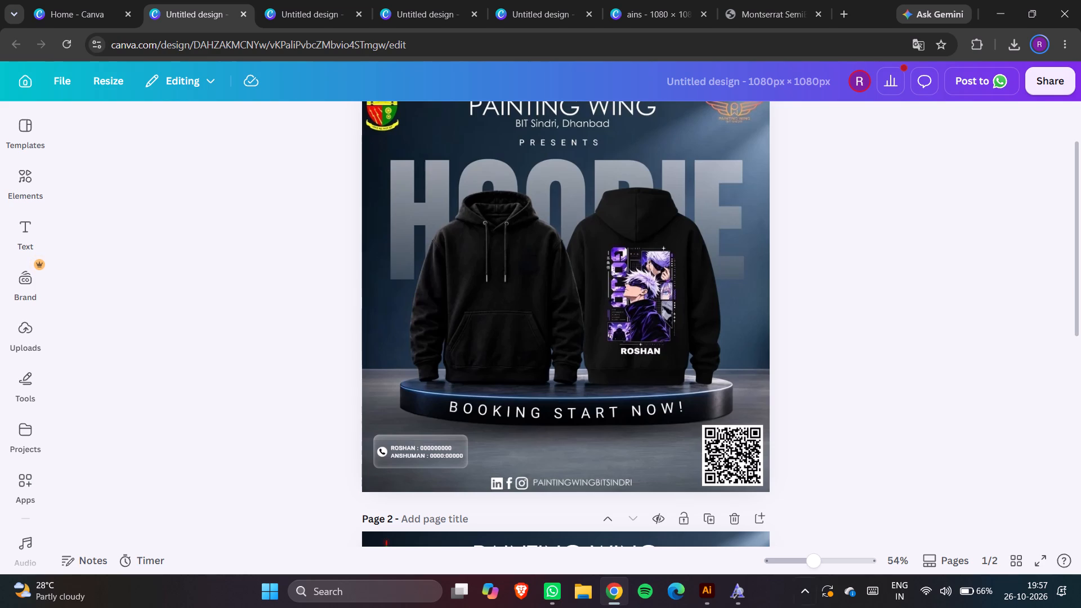
Bring up the Montserrat SemiBold font preview window and close it.
{"action": "left_click", "coordinate": [744, 588]}
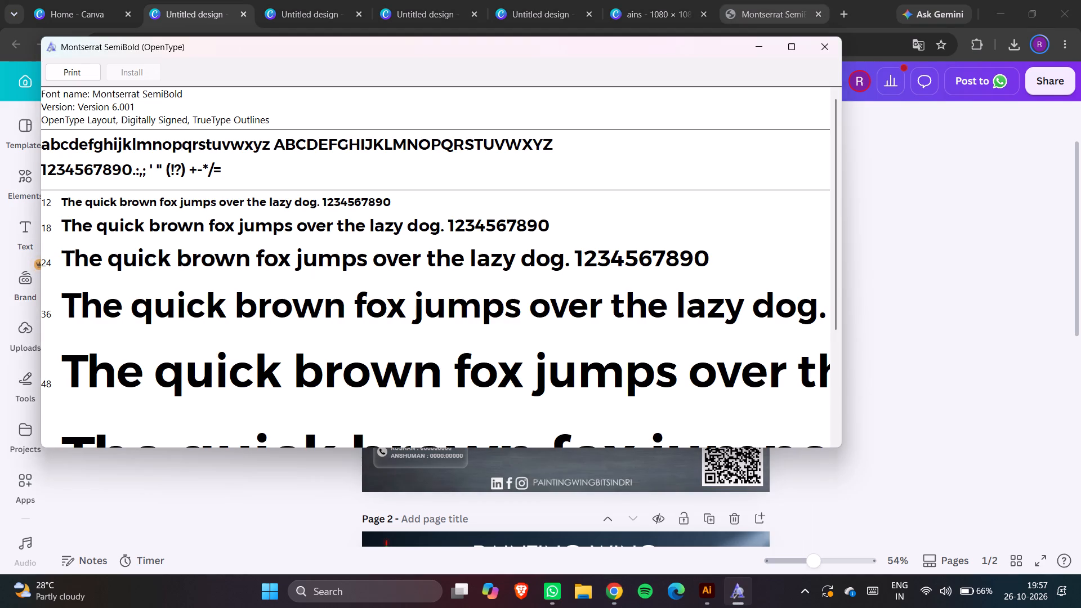
{"action": "left_click", "coordinate": [821, 44]}
Examine both pages of the dark hoodie poster design in Canva and compare their layouts.
{"action": "left_click", "coordinate": [933, 318]}
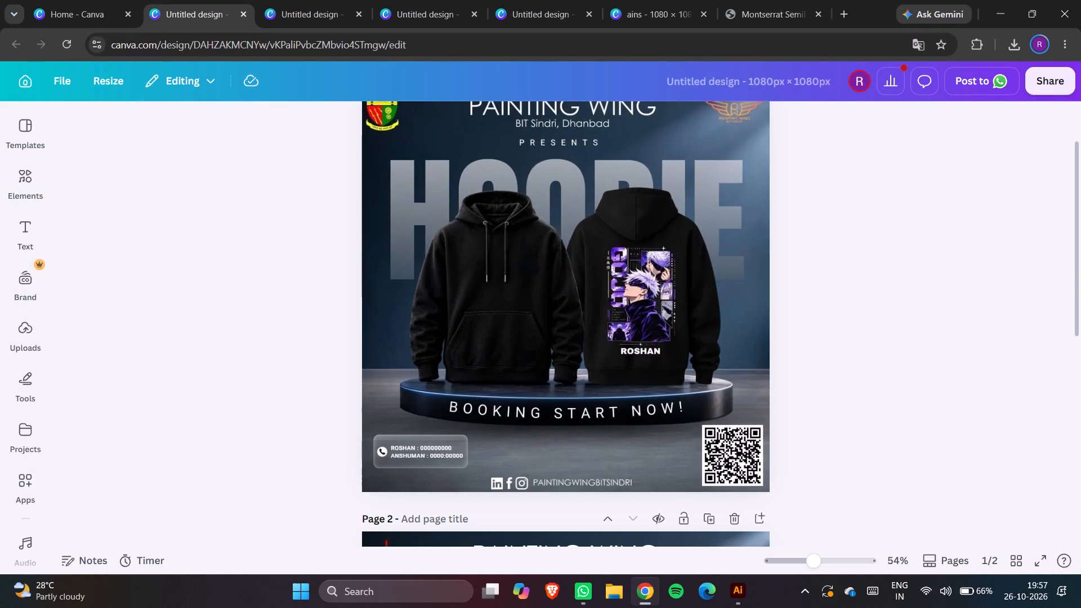
{"action": "left_click", "coordinate": [888, 398]}
{"action": "scroll", "coordinate": [698, 398], "scroll_direction": "down", "scroll_amount": 2}
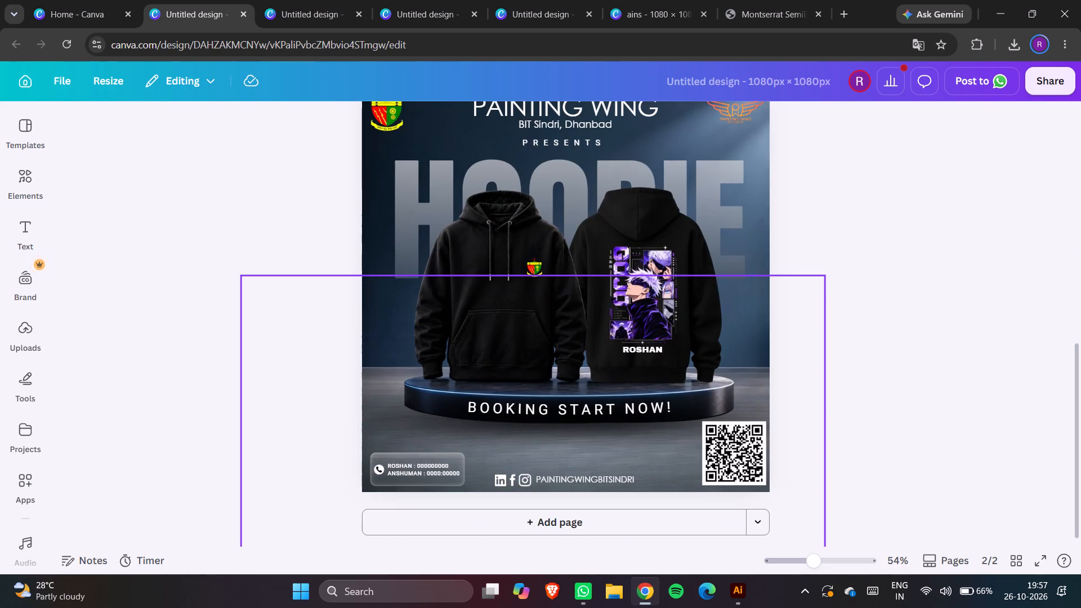
{"action": "scroll", "coordinate": [987, 283], "scroll_direction": "up", "scroll_amount": 2}
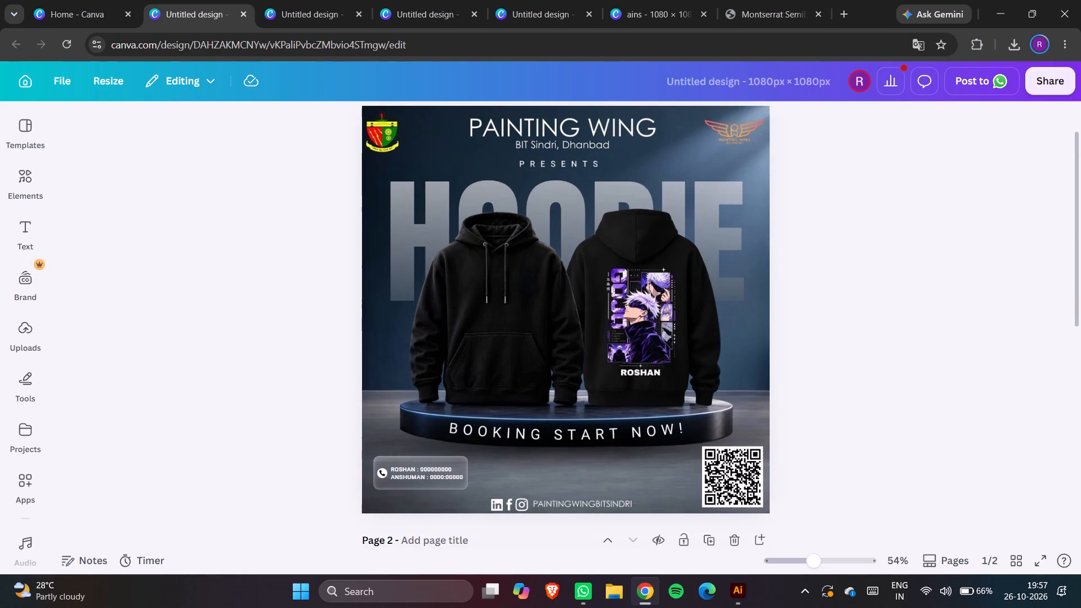
{"action": "scroll", "coordinate": [986, 283], "scroll_direction": "down", "scroll_amount": 1}
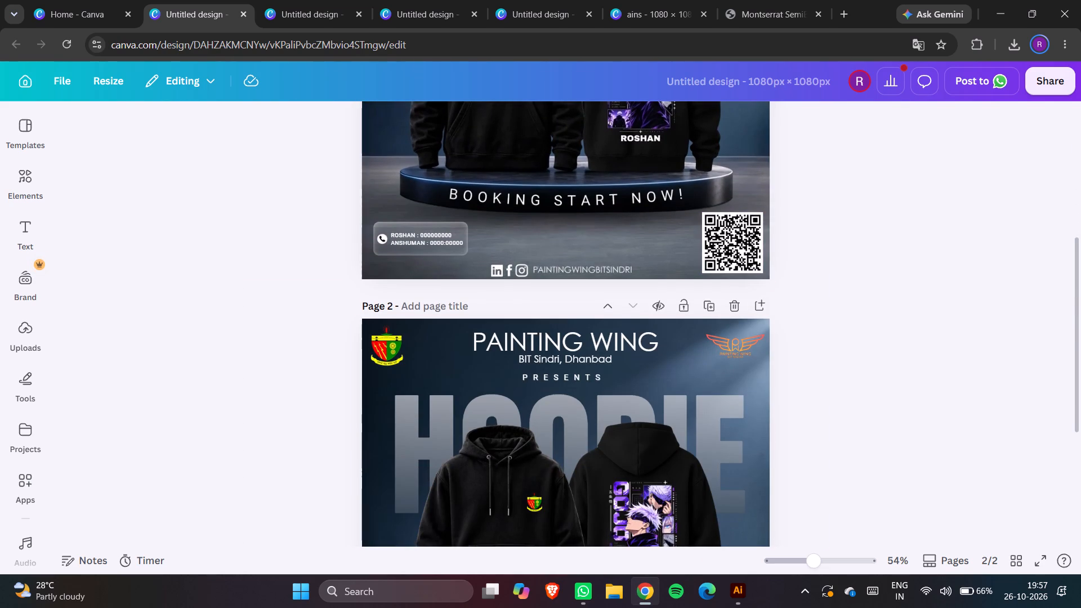
{"action": "scroll", "coordinate": [787, 430], "scroll_direction": "down", "scroll_amount": 2}
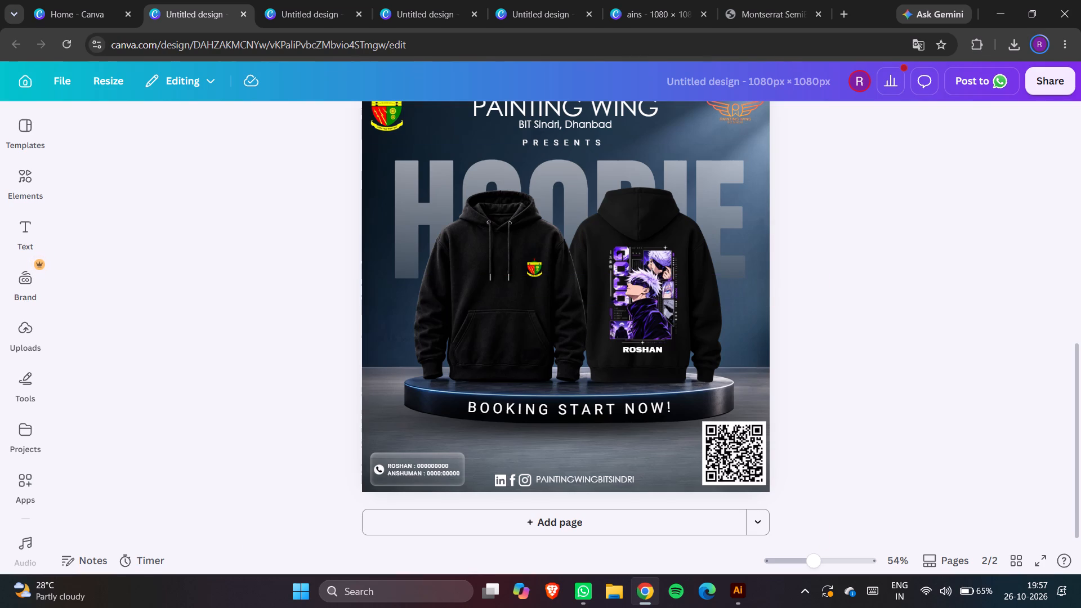
{"action": "scroll", "coordinate": [854, 292], "scroll_direction": "up", "scroll_amount": 1}
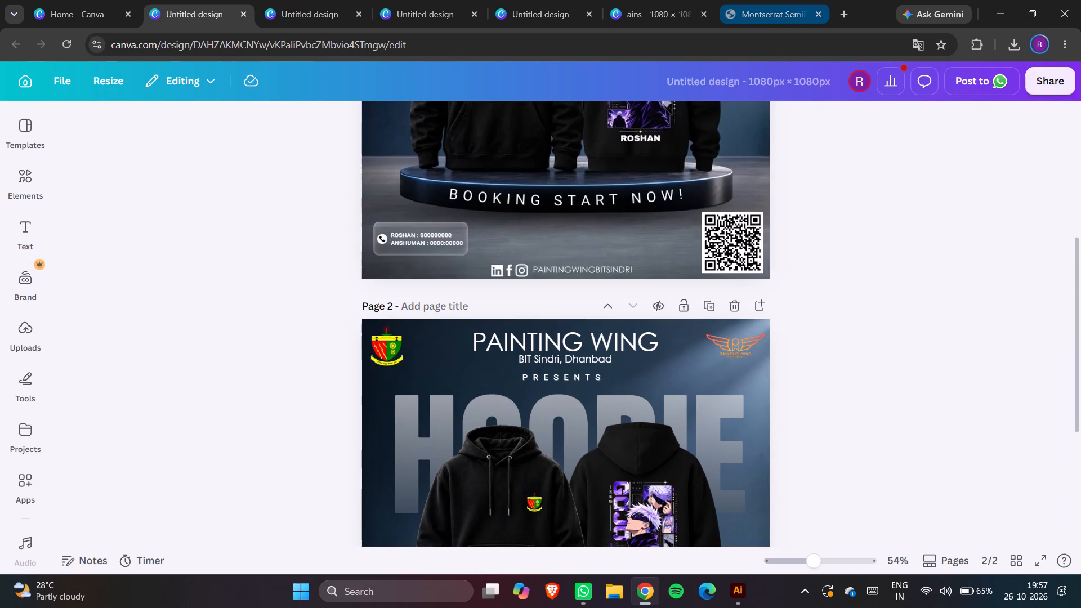
Close the Montserrat SemiBold font download page.
{"action": "left_click", "coordinate": [819, 17]}
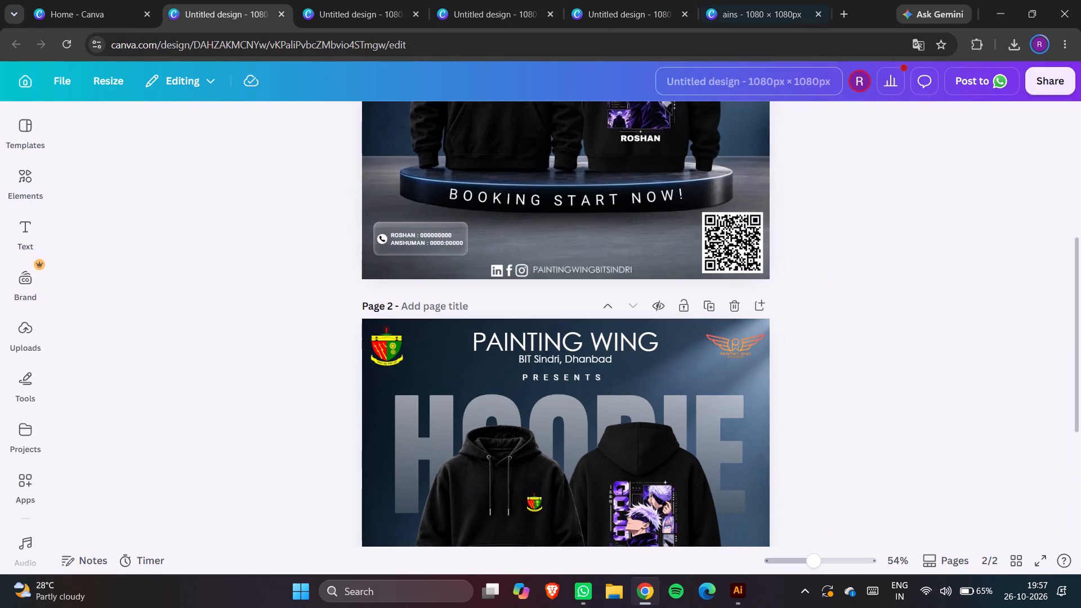
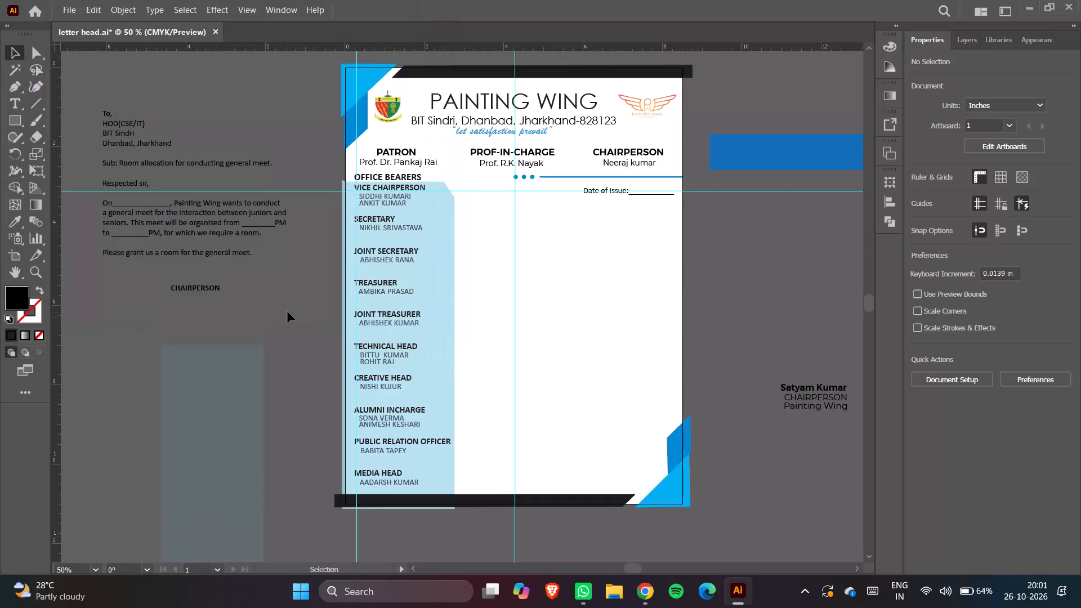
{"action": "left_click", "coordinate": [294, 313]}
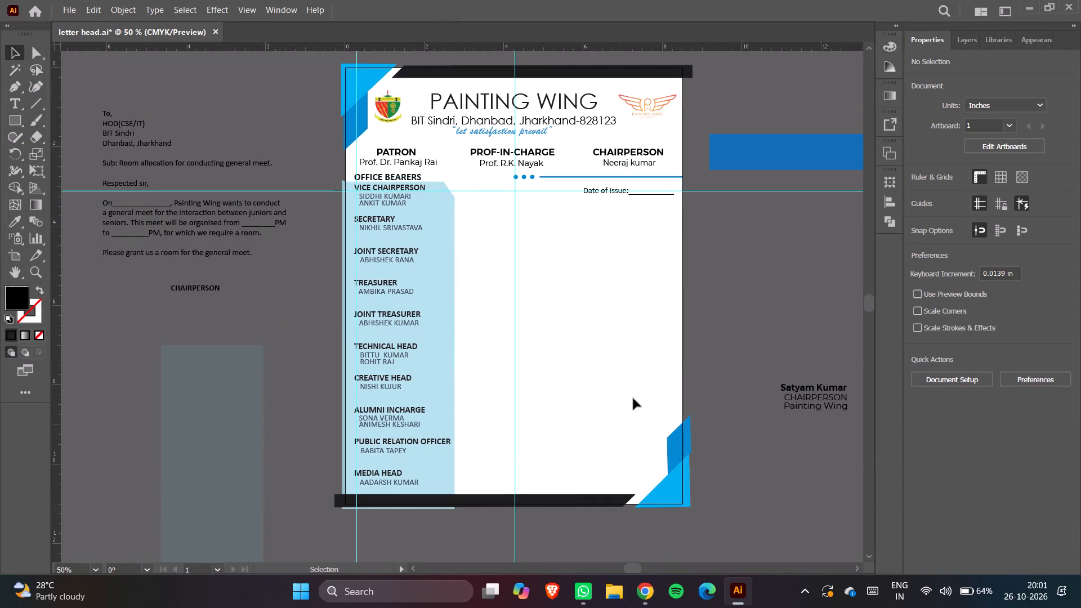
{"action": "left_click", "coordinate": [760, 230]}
Save the letterhead as a separate Adobe Illustrator file named "letter head 2" in the 2026-43 folder, using the default Illustrator 2020 options.
{"action": "left_click", "coordinate": [75, 0]}
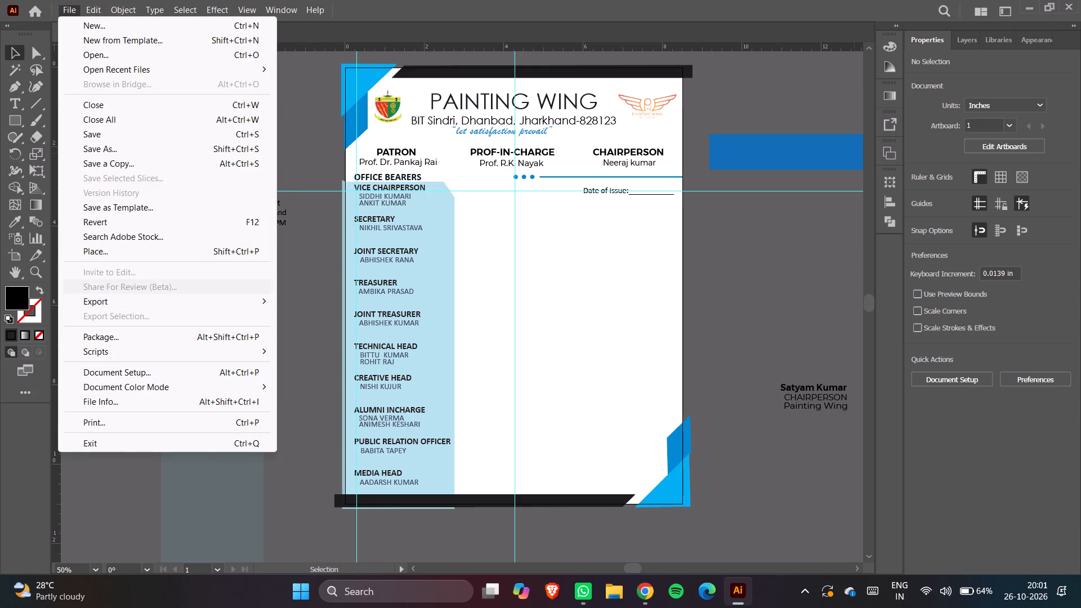
{"action": "left_click", "coordinate": [126, 150]}
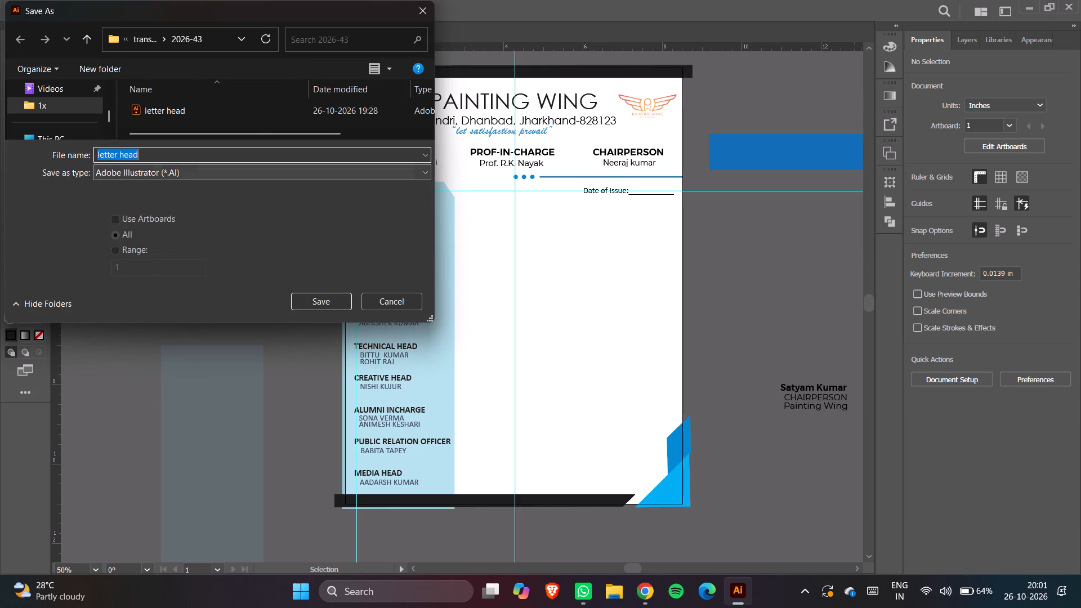
{"action": "left_click", "coordinate": [171, 221]}
{"action": "left_click", "coordinate": [309, 296]}
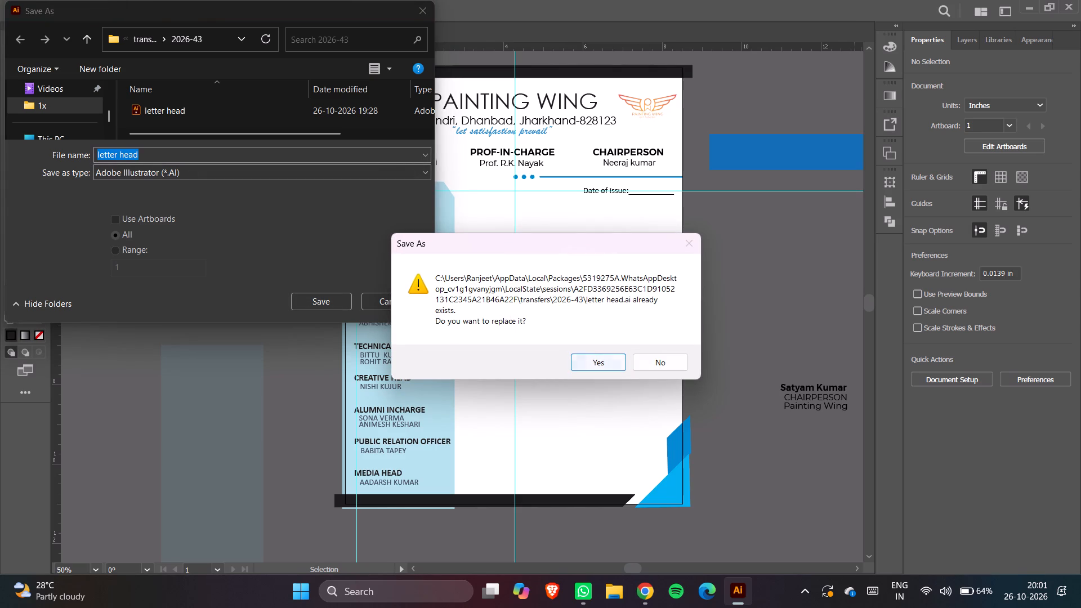
{"action": "double_click", "coordinate": [221, 151]}
{"action": "left_click", "coordinate": [687, 238]}
{"action": "left_click", "coordinate": [662, 358]}
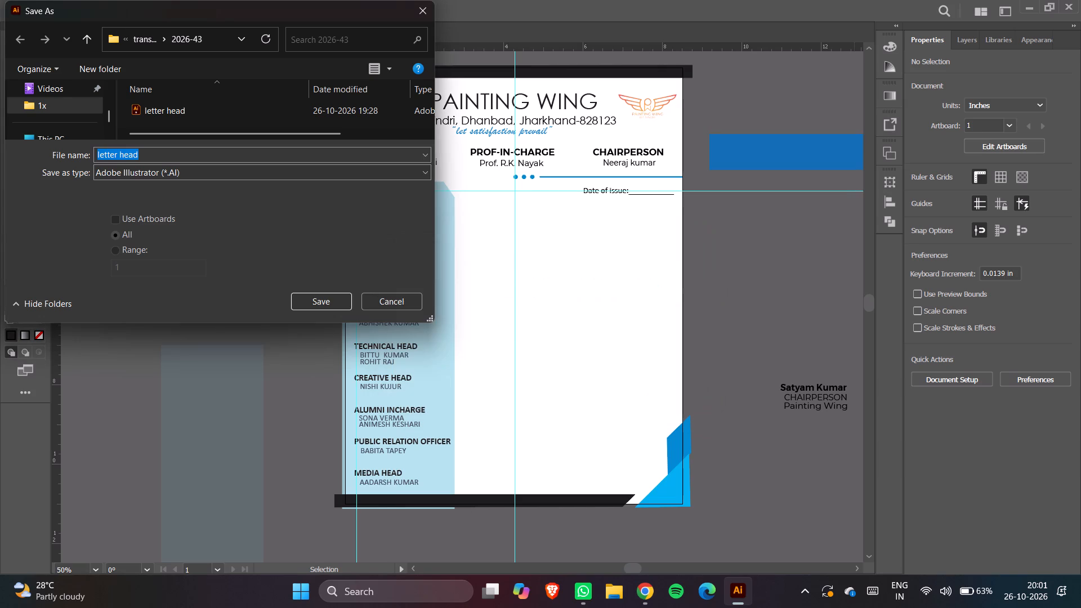
{"action": "left_click", "coordinate": [184, 151]}
{"action": "left_click", "coordinate": [184, 151]}
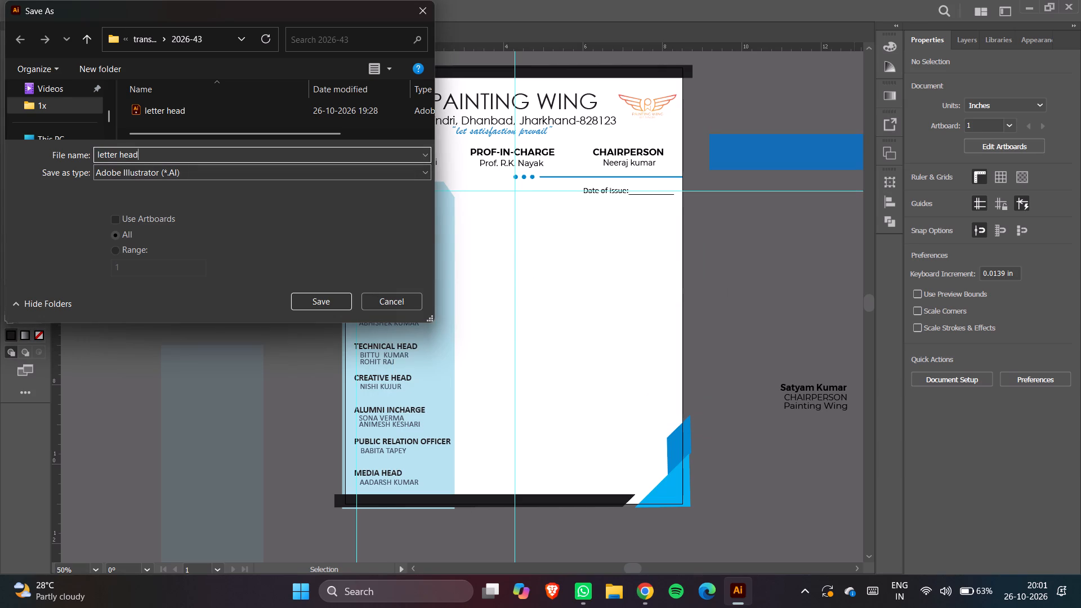
{"action": "key", "text": "space"}
{"action": "type", "text": "2"}
{"action": "left_click", "coordinate": [327, 302]}
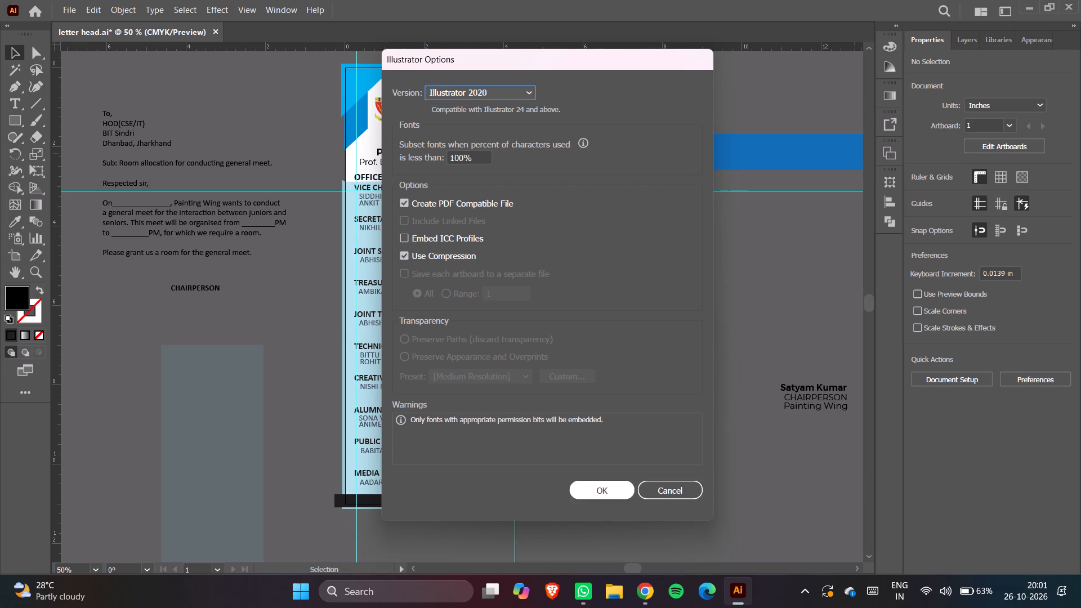
{"action": "left_click", "coordinate": [599, 494]}
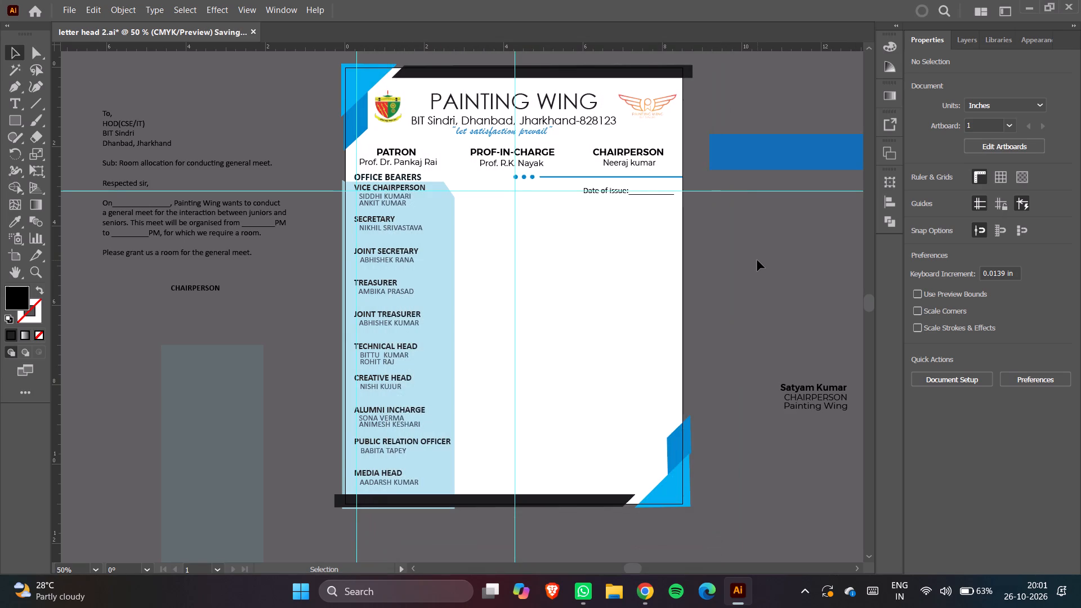
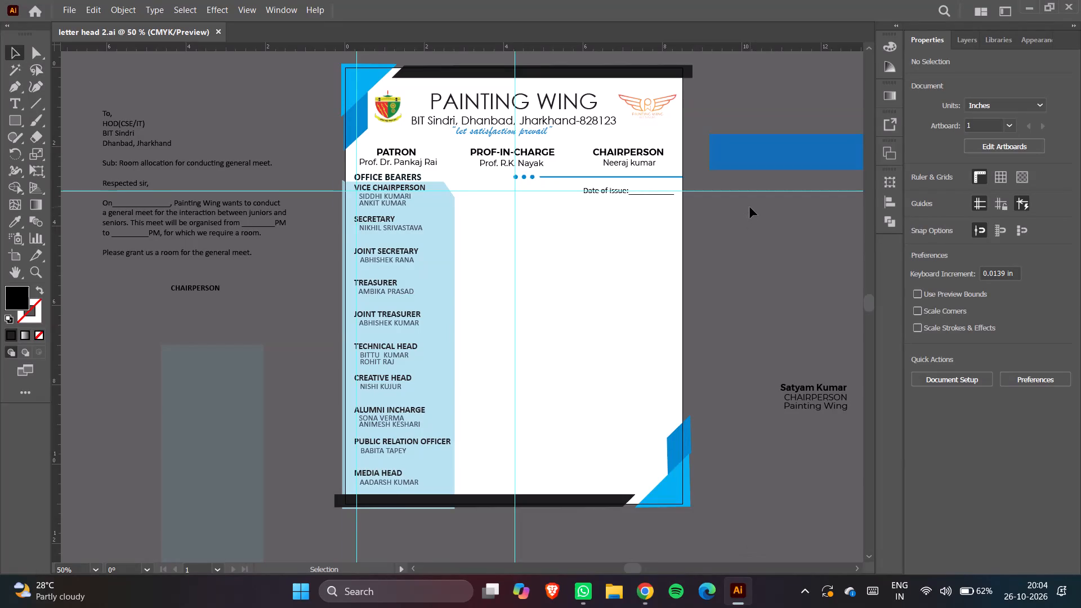
Move the horizontal guide just above the letterhead page and the centre vertical guide left of the page, to about X -1.07 in.
{"action": "scroll", "coordinate": [750, 206], "scroll_direction": "up", "scroll_amount": 1}
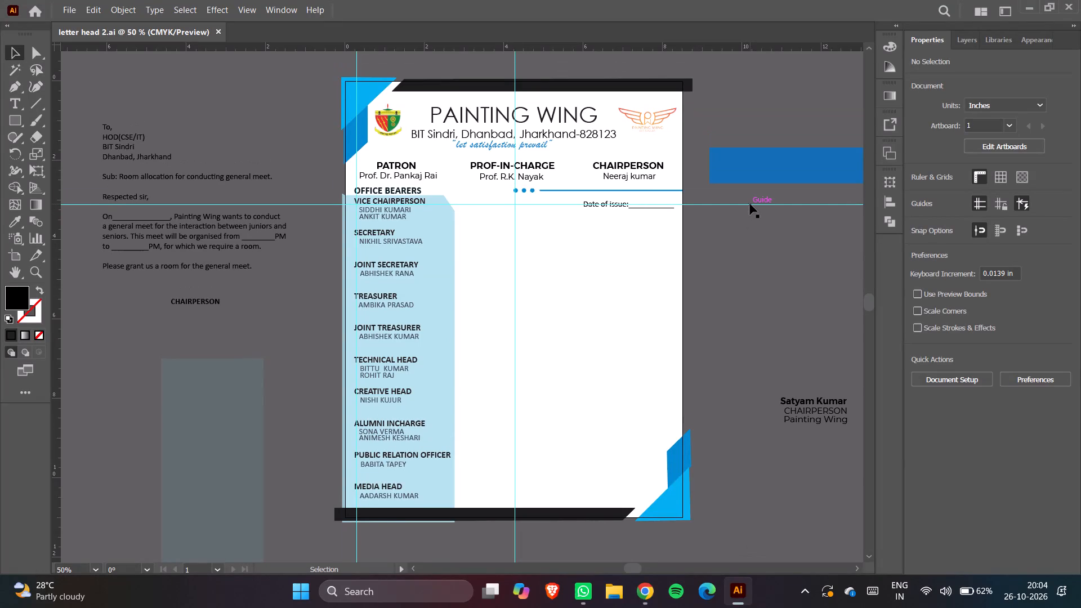
{"action": "left_click_drag", "start_coordinate": [750, 204], "coordinate": [728, 62]}
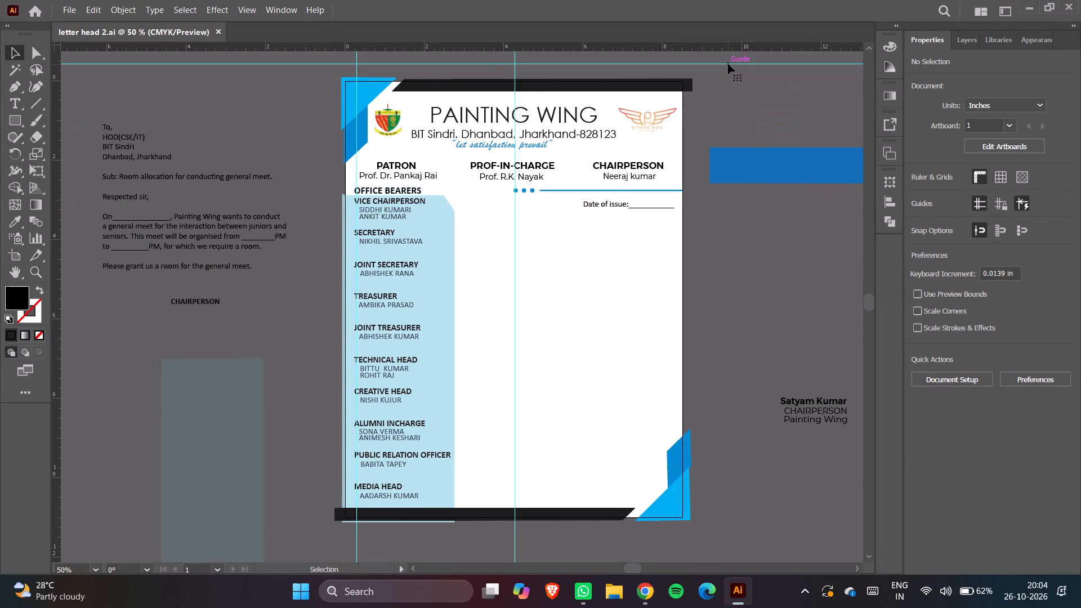
{"action": "left_click", "coordinate": [739, 99]}
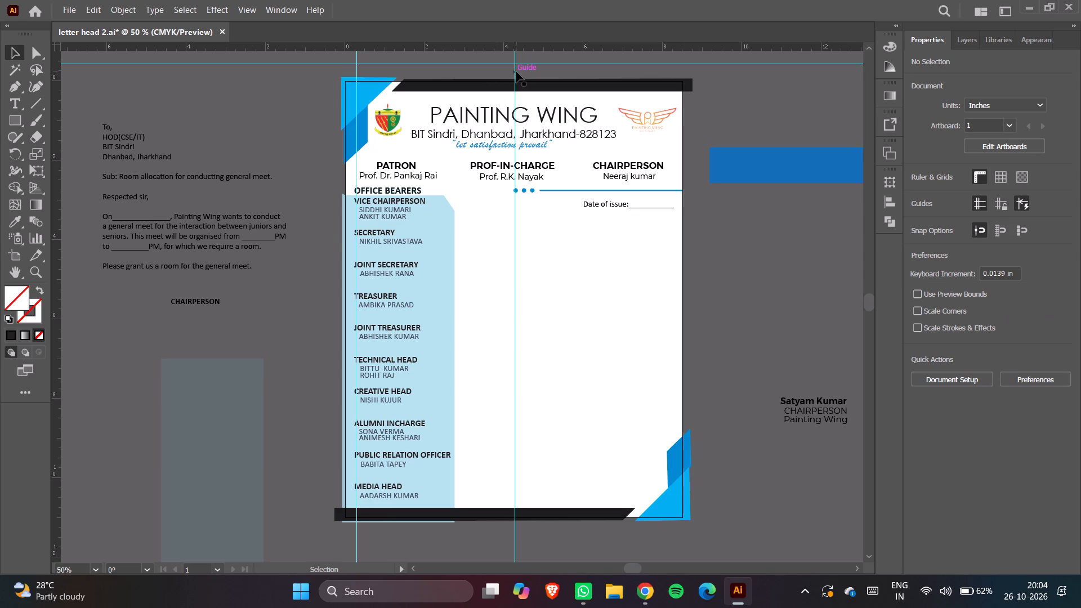
{"action": "left_click_drag", "start_coordinate": [516, 70], "coordinate": [283, 81]}
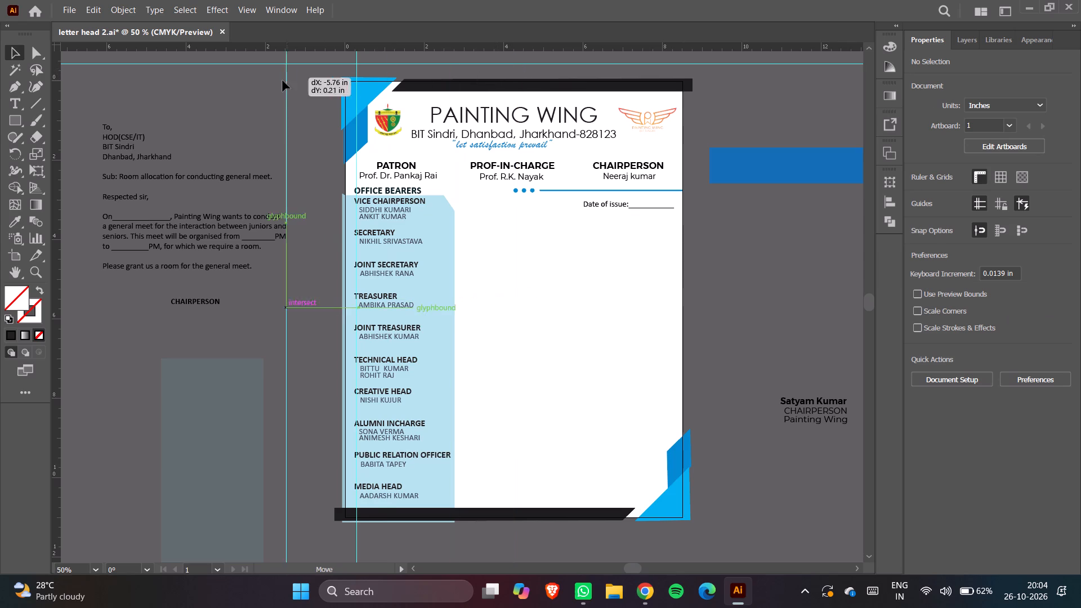
{"action": "left_click_drag", "start_coordinate": [283, 81], "coordinate": [302, 82]}
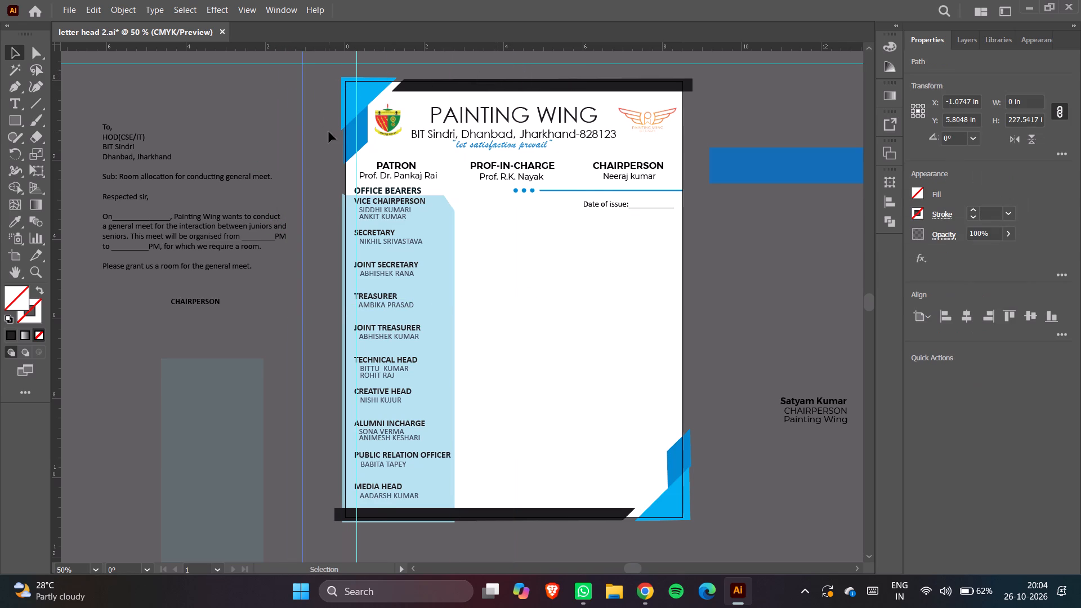
Select the remaining vertical guide that crosses the office bearers column near the page's left edge.
{"action": "scroll", "coordinate": [329, 132], "scroll_direction": "down", "scroll_amount": 1}
{"action": "left_click_drag", "start_coordinate": [364, 537], "coordinate": [343, 550]}
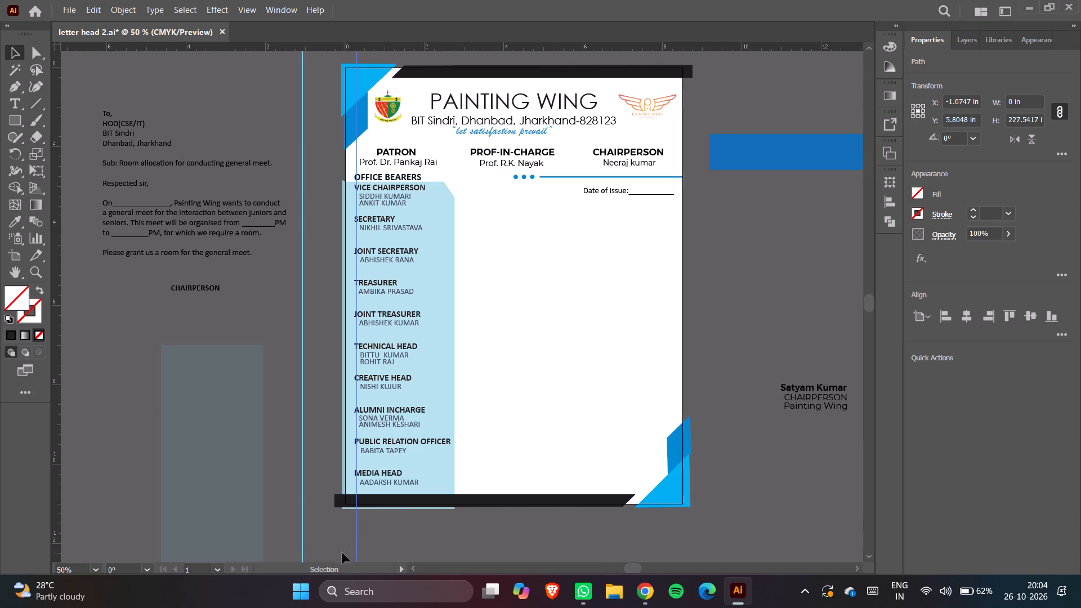
Move the vertical guide crossing the office bearers column off the page's left side, to about X -1.64 in, and deselect it.
{"action": "left_click_drag", "start_coordinate": [359, 535], "coordinate": [280, 551]}
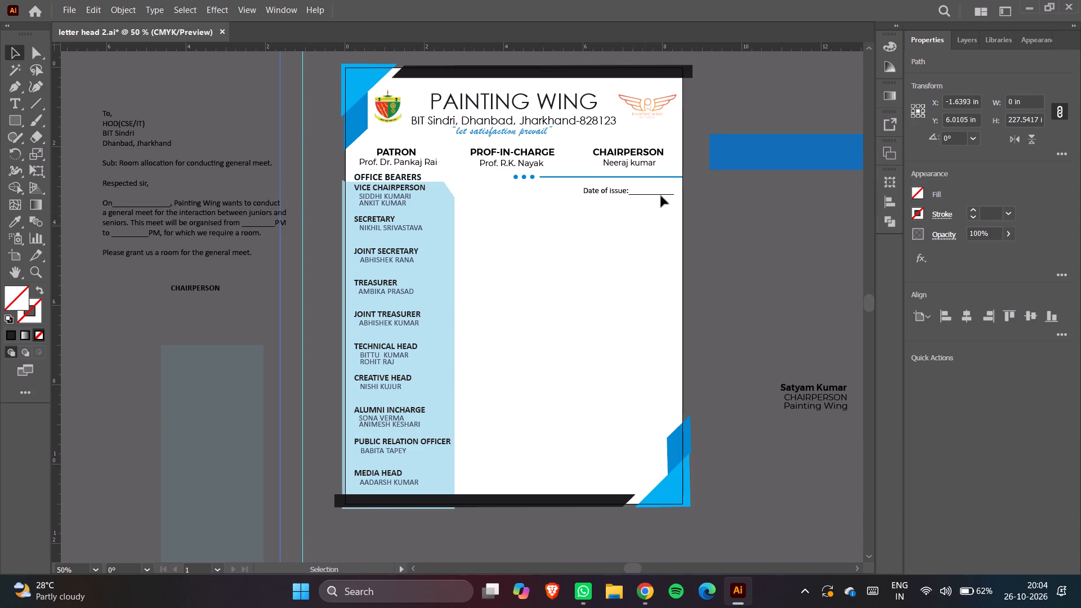
{"action": "left_click", "coordinate": [771, 234]}
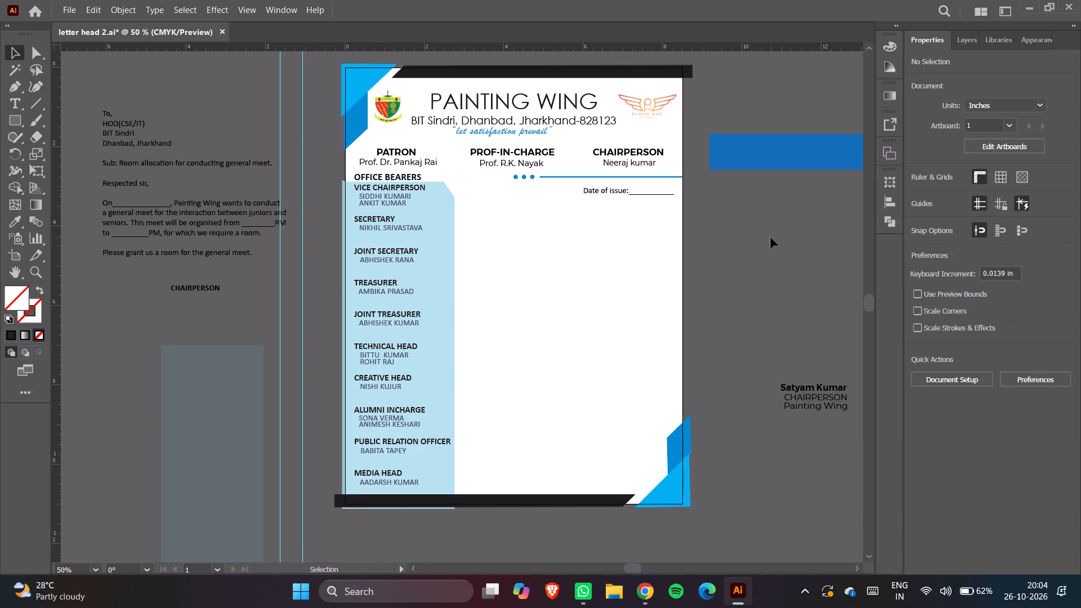
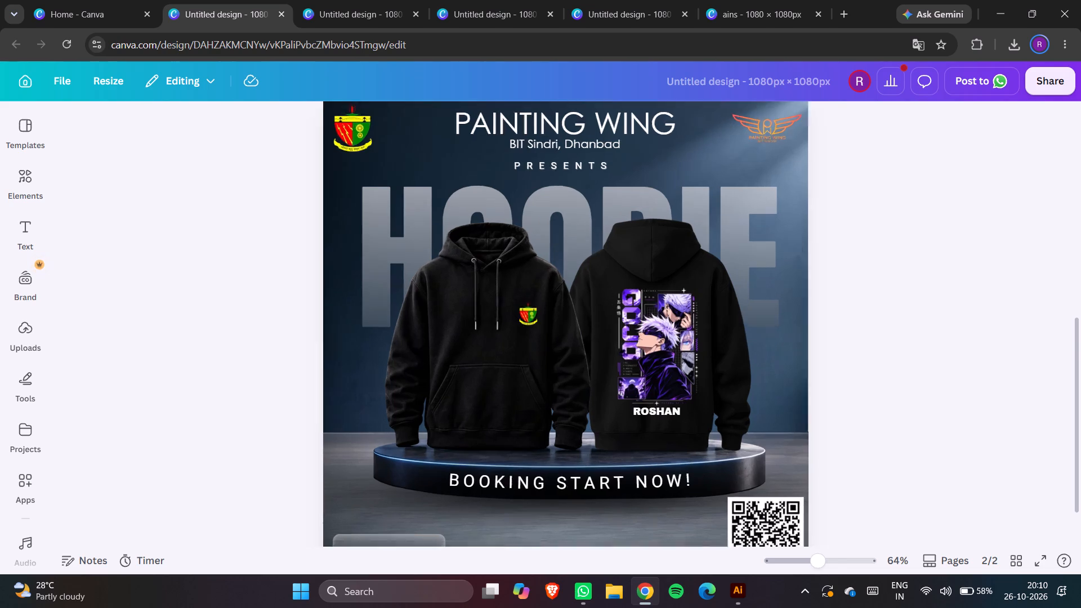
Shrink the QR code on page 2 of the hoodie poster slightly from its upper-left corner, keeping its lower-right corner in place.
{"action": "scroll", "coordinate": [841, 379], "scroll_direction": "down", "scroll_amount": 2}
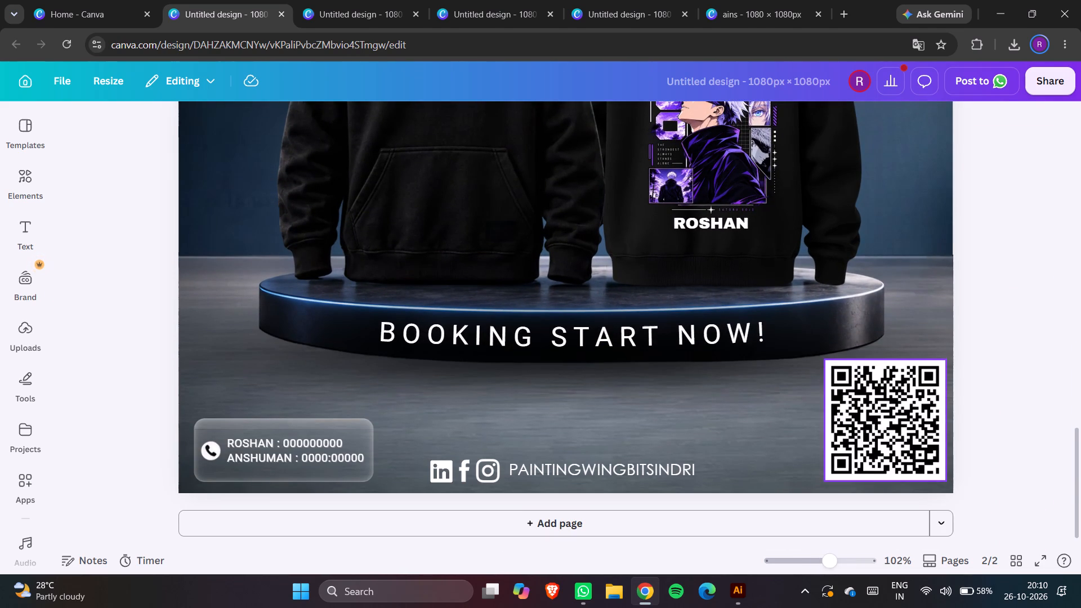
{"action": "left_click", "coordinate": [841, 379]}
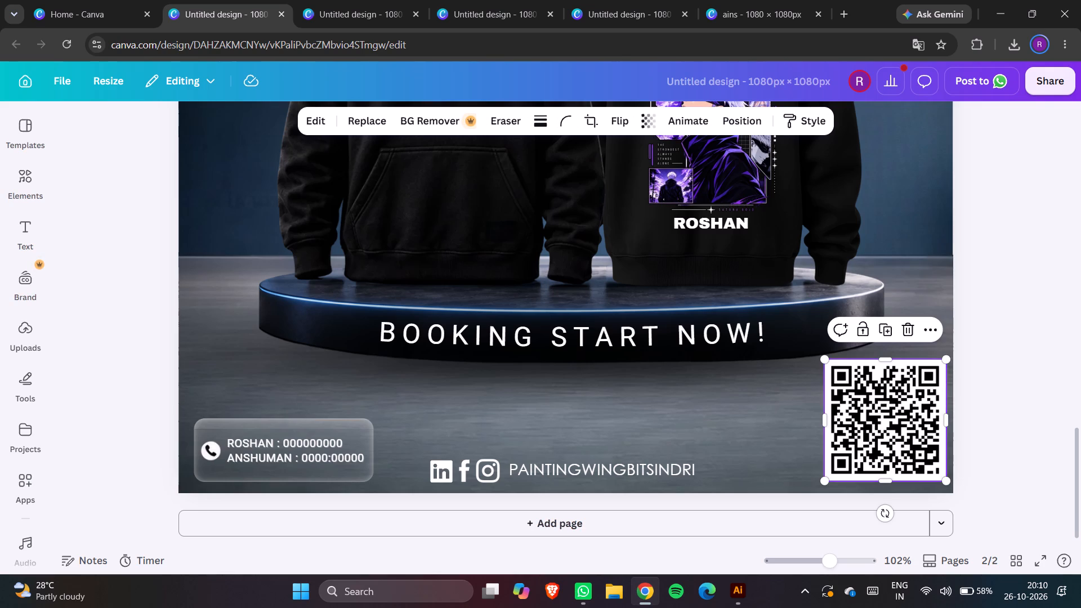
{"action": "left_click", "coordinate": [843, 377]}
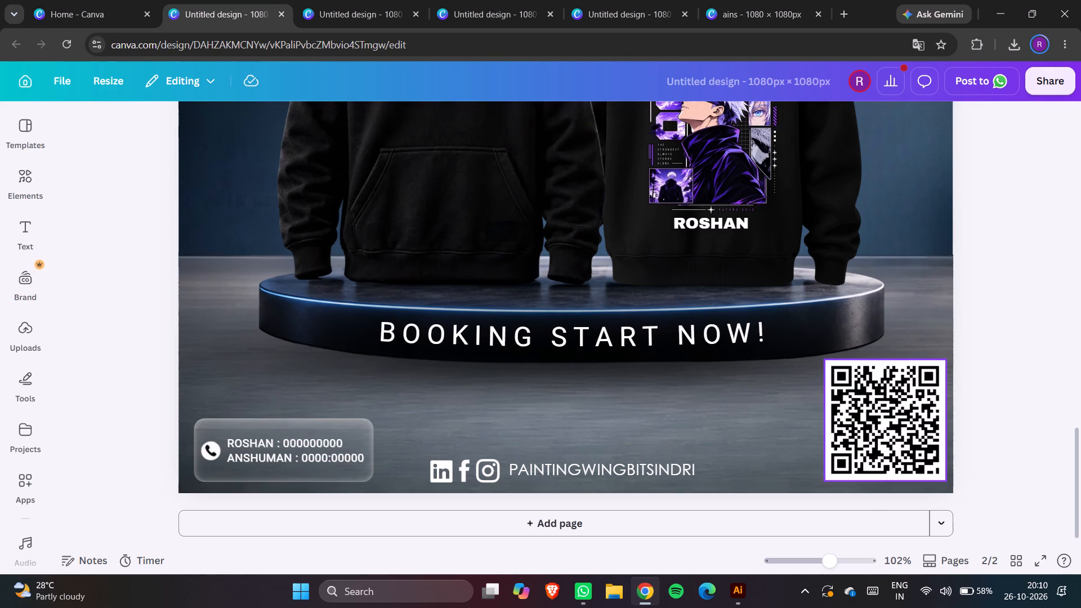
{"action": "left_click", "coordinate": [832, 362]}
{"action": "left_click_drag", "start_coordinate": [827, 361], "coordinate": [838, 372]}
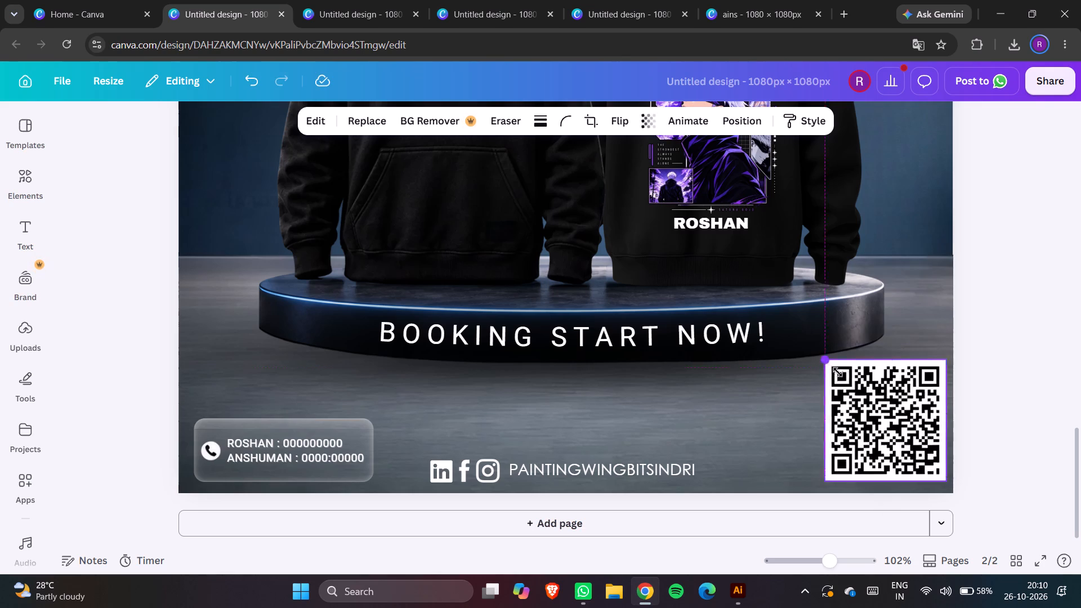
{"action": "left_click_drag", "start_coordinate": [838, 372], "coordinate": [840, 379]}
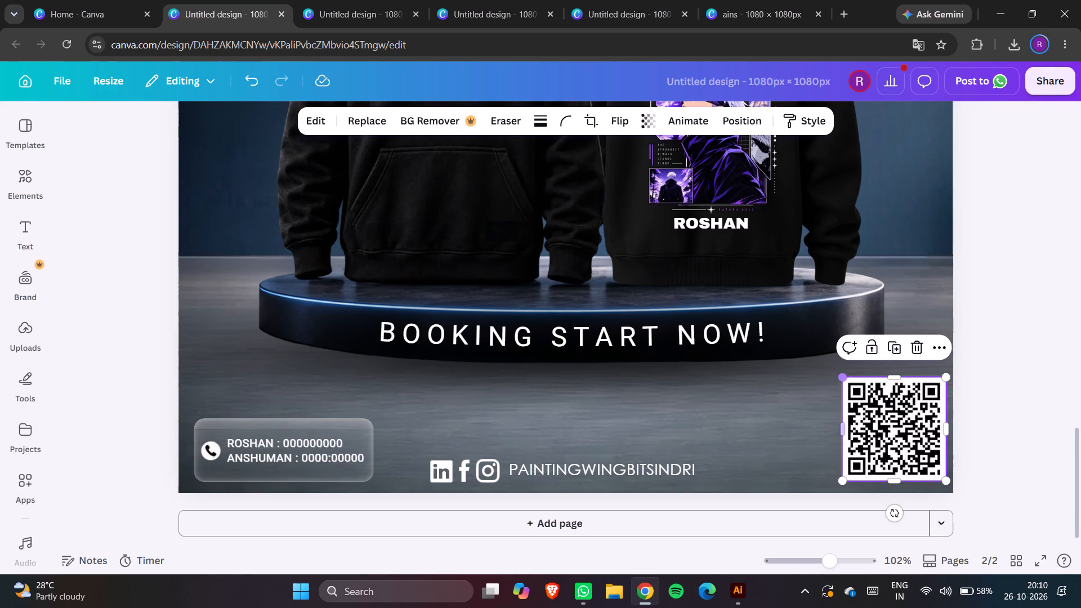
{"action": "left_click", "coordinate": [1002, 298]}
{"action": "left_click", "coordinate": [991, 293]}
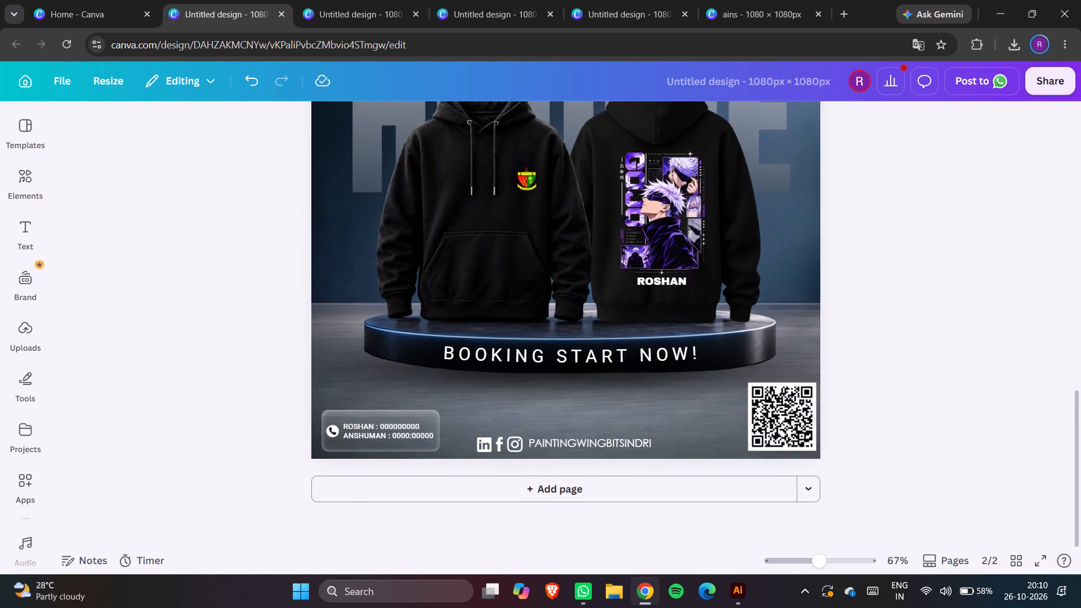
Nudge the resized QR code four small increments left, away from the hoodie poster's right edge, and deselect it.
{"action": "scroll", "coordinate": [991, 294], "scroll_direction": "up", "scroll_amount": 1}
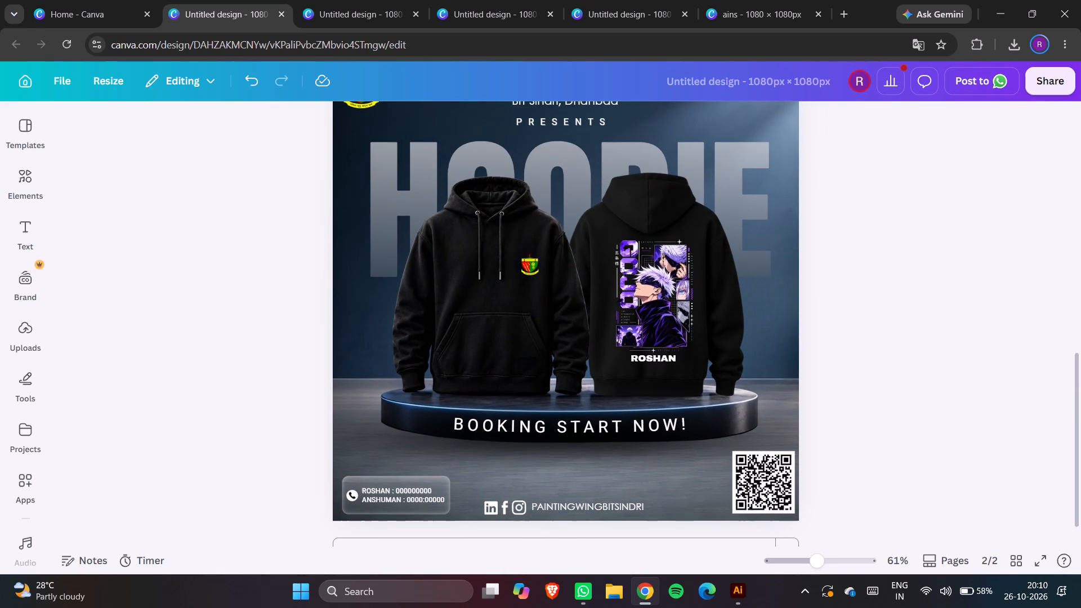
{"action": "left_click", "coordinate": [770, 500]}
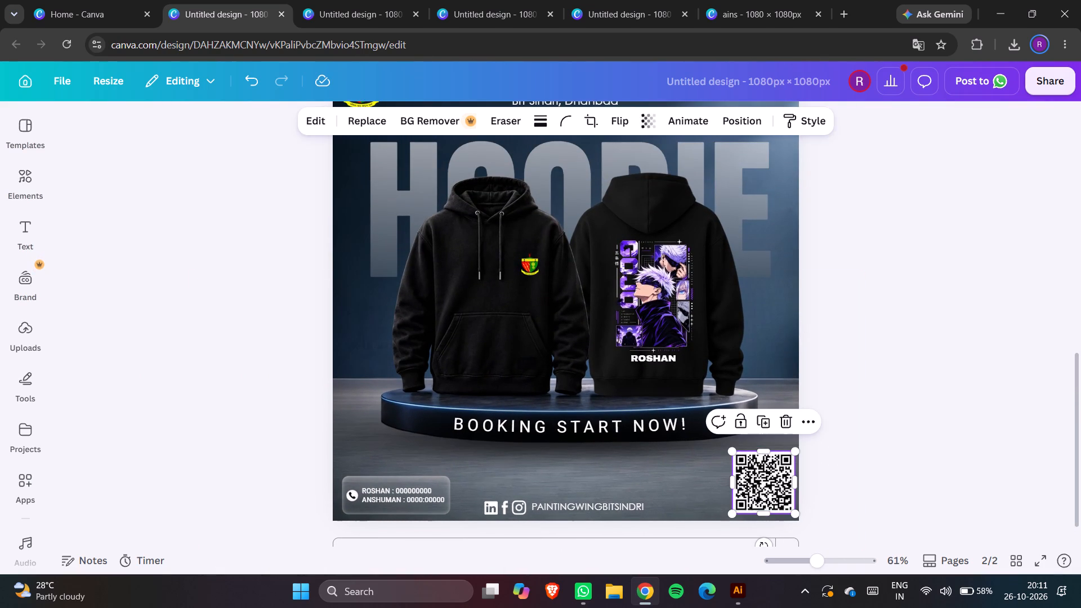
{"action": "key", "text": "Left"}
{"action": "key", "text": "Left"}
{"action": "key", "text": "Left"}
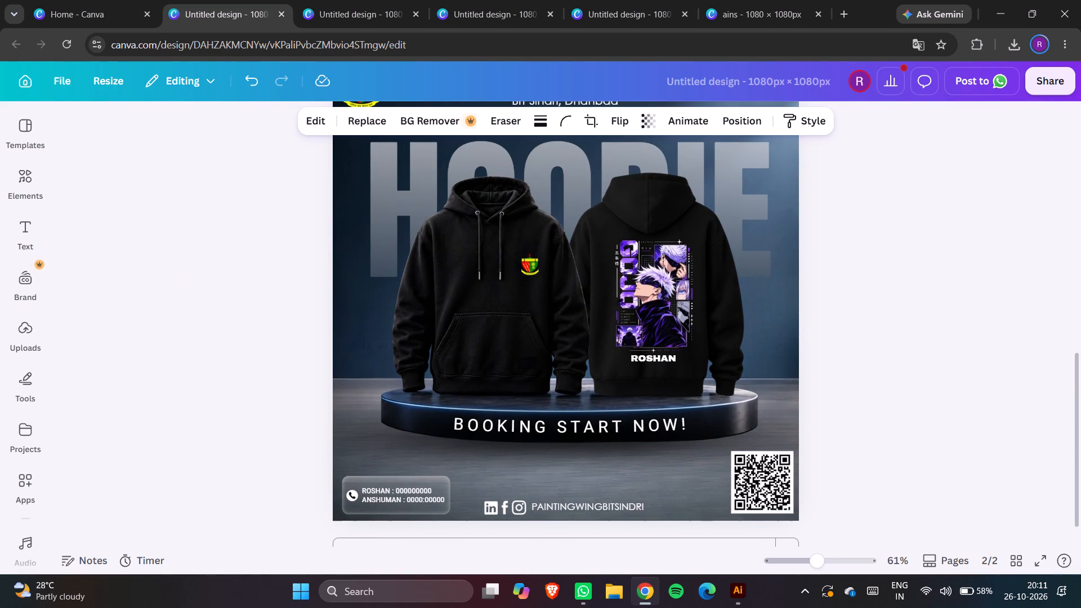
{"action": "key", "text": "Left"}
{"action": "double_click", "coordinate": [863, 435]}
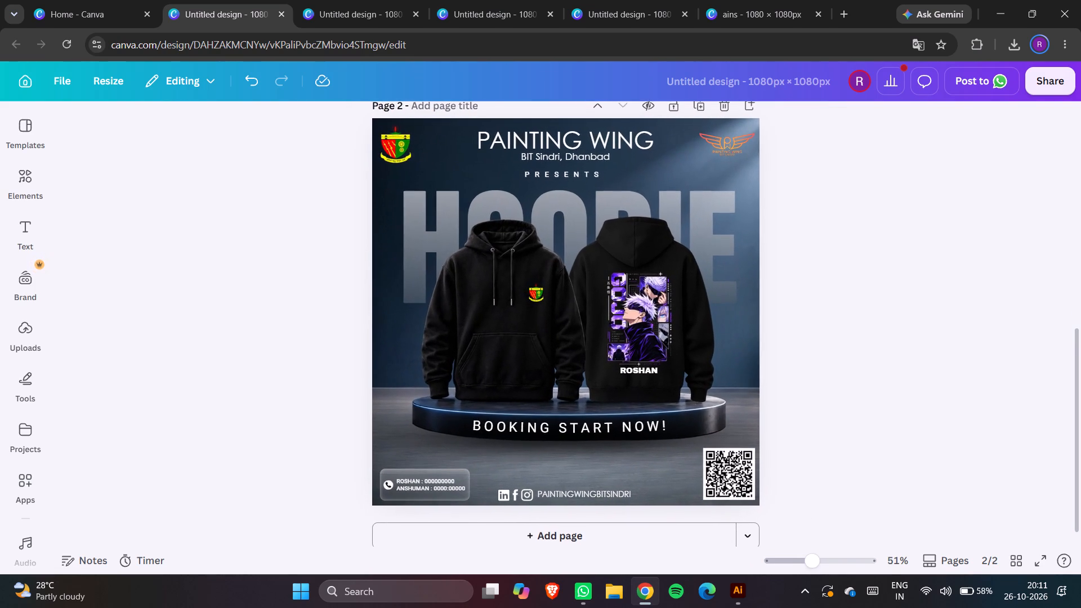
{"action": "left_click", "coordinate": [1058, 351]}
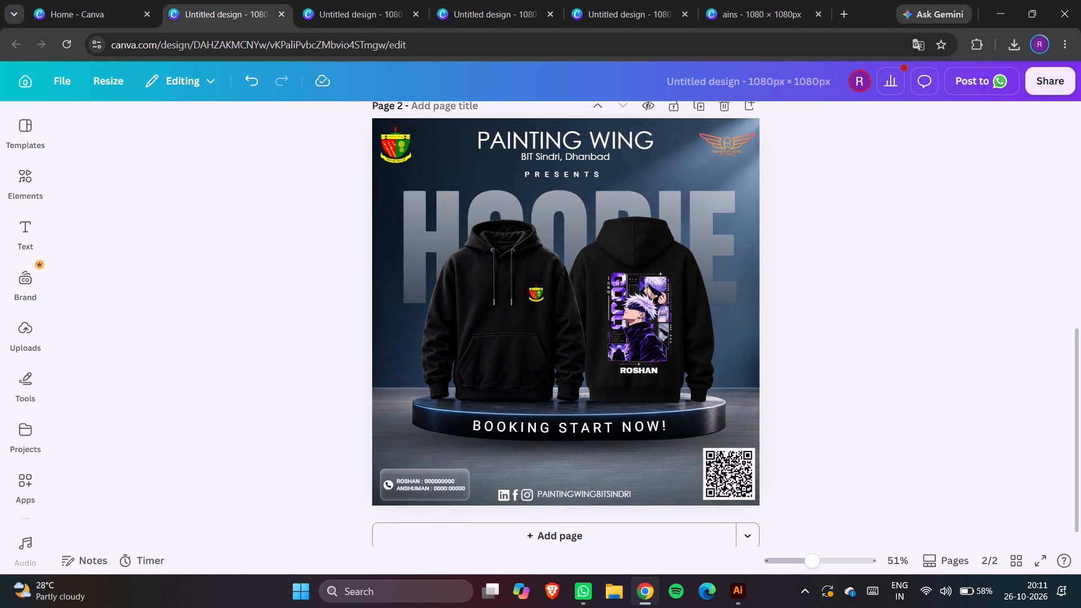